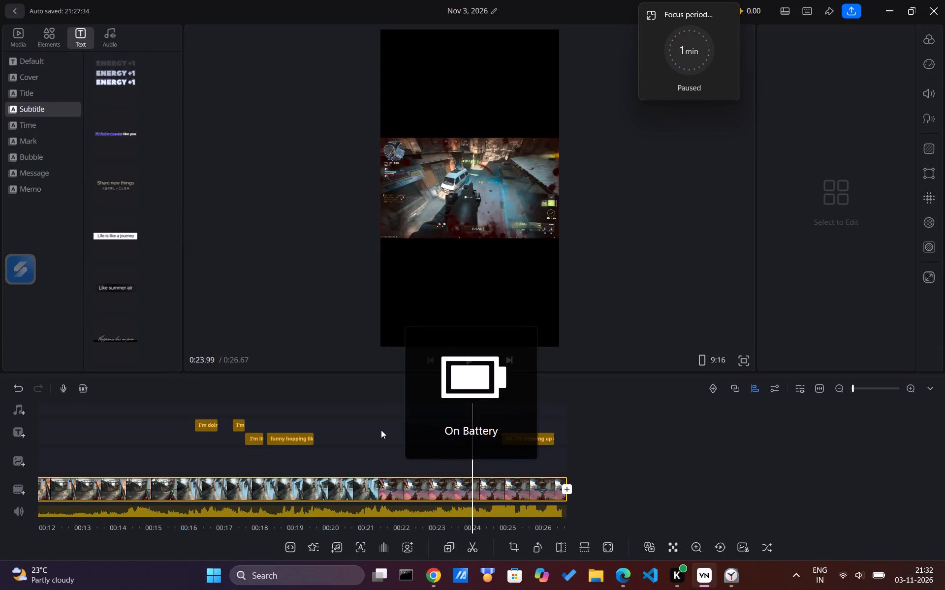
Browse the Sound FX library and preview the Bonus, Coins, Cyber Punch and Explosion effects in the Game category.
{"action": "left_click", "coordinate": [104, 32]}
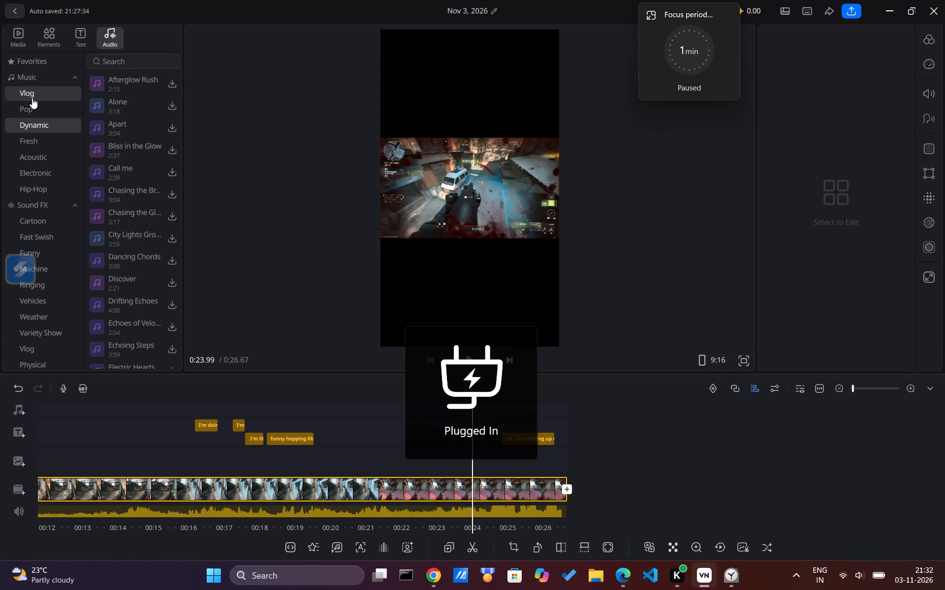
{"action": "scroll", "coordinate": [50, 222], "scroll_direction": "down", "scroll_amount": 1}
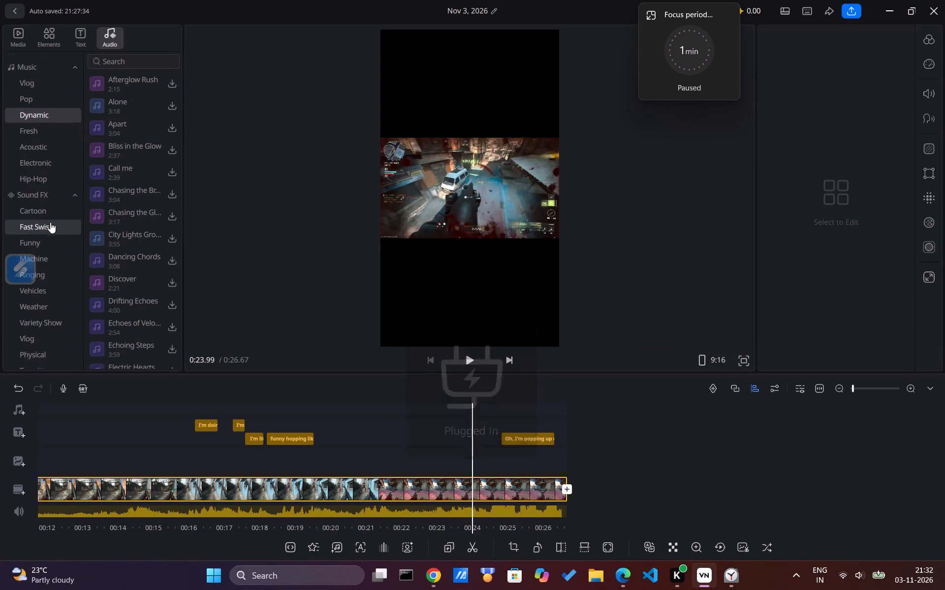
{"action": "scroll", "coordinate": [50, 222], "scroll_direction": "down", "scroll_amount": 1}
{"action": "left_click", "coordinate": [53, 287]}
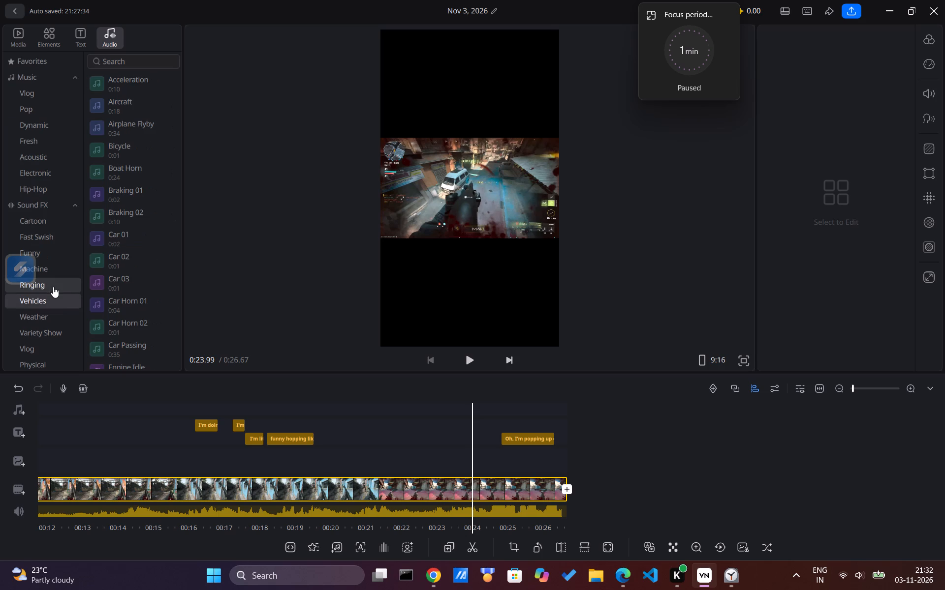
{"action": "scroll", "coordinate": [59, 323], "scroll_direction": "down", "scroll_amount": 3}
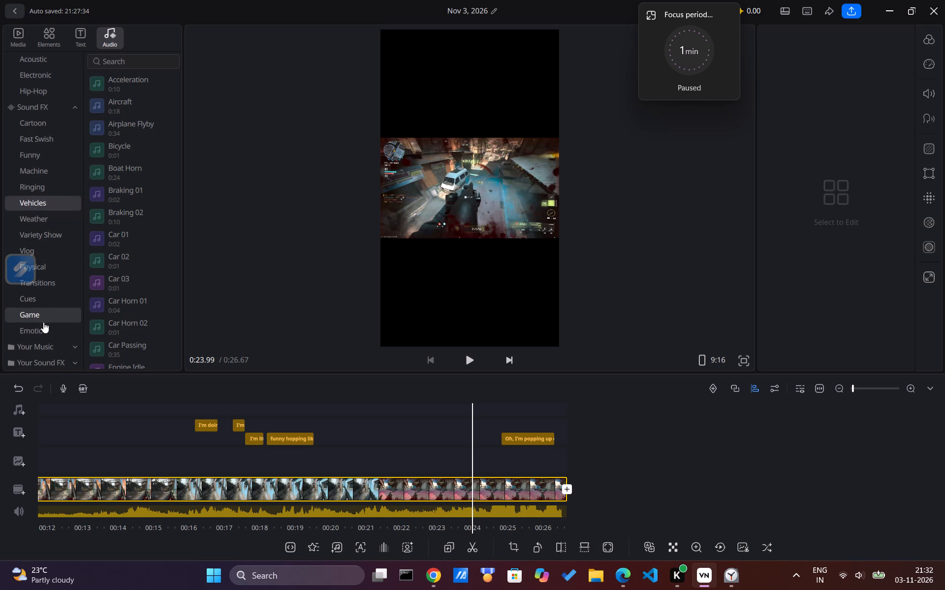
{"action": "left_click", "coordinate": [50, 313]}
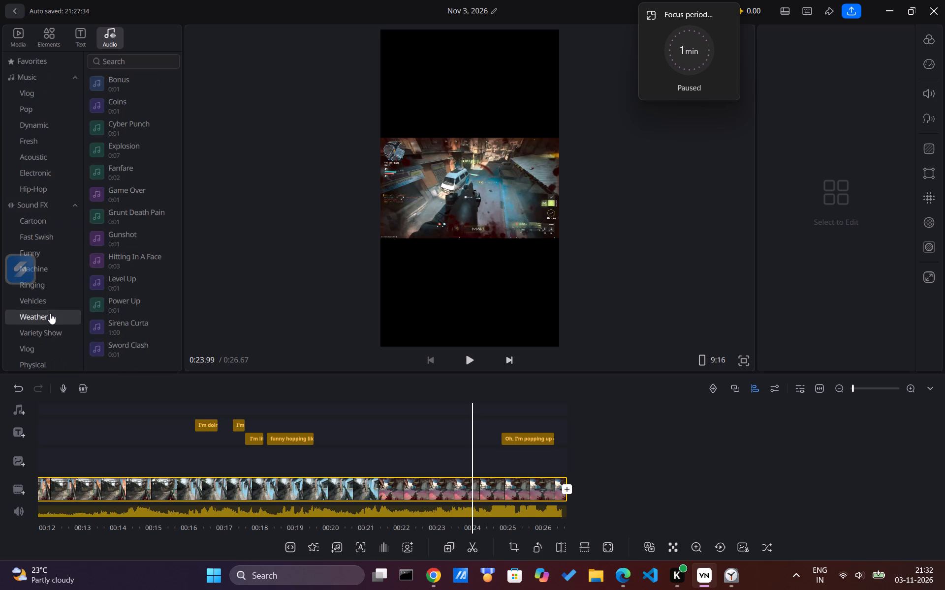
{"action": "left_click", "coordinate": [172, 81]}
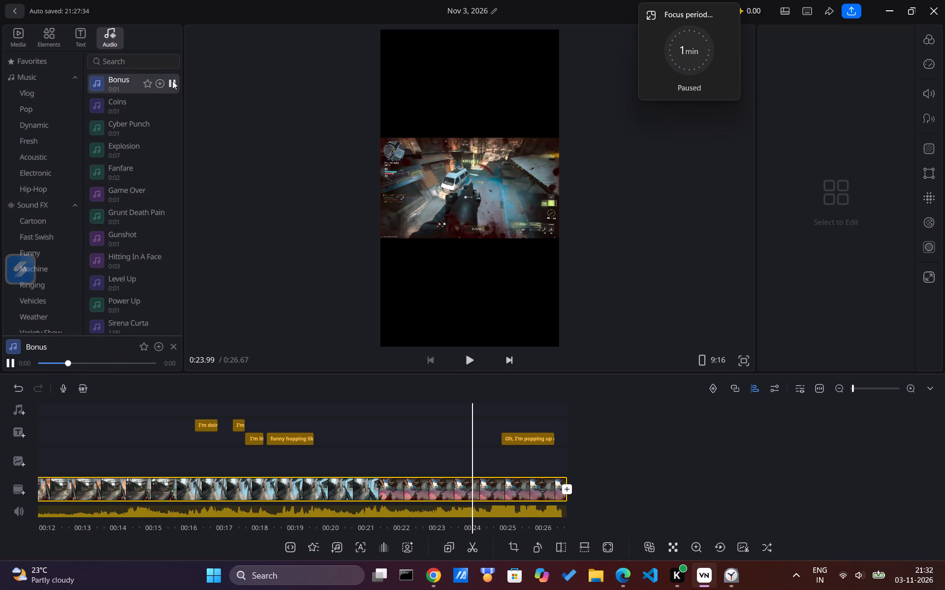
{"action": "left_click", "coordinate": [171, 105]}
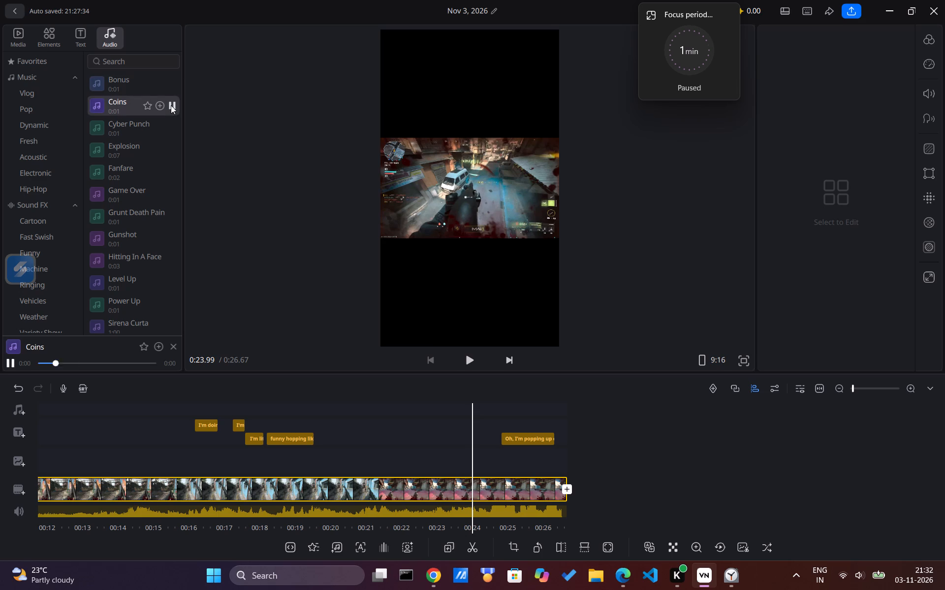
{"action": "left_click", "coordinate": [171, 126]}
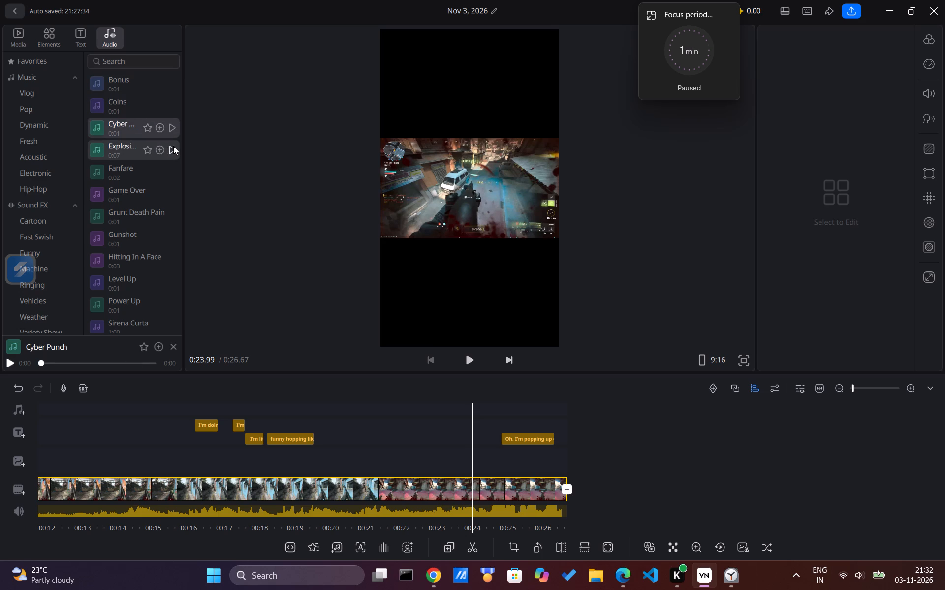
{"action": "left_click", "coordinate": [173, 146]}
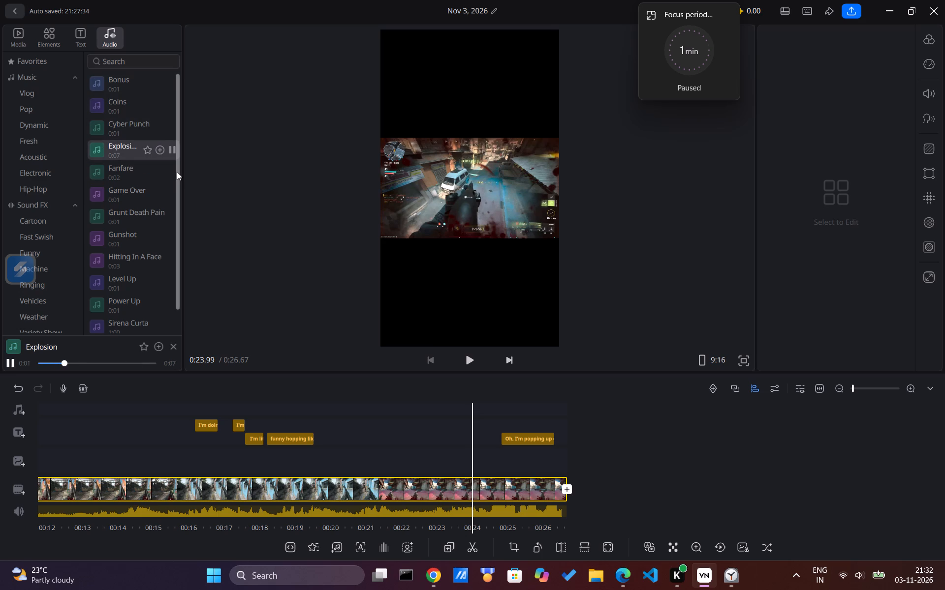
{"action": "left_click", "coordinate": [177, 172]}
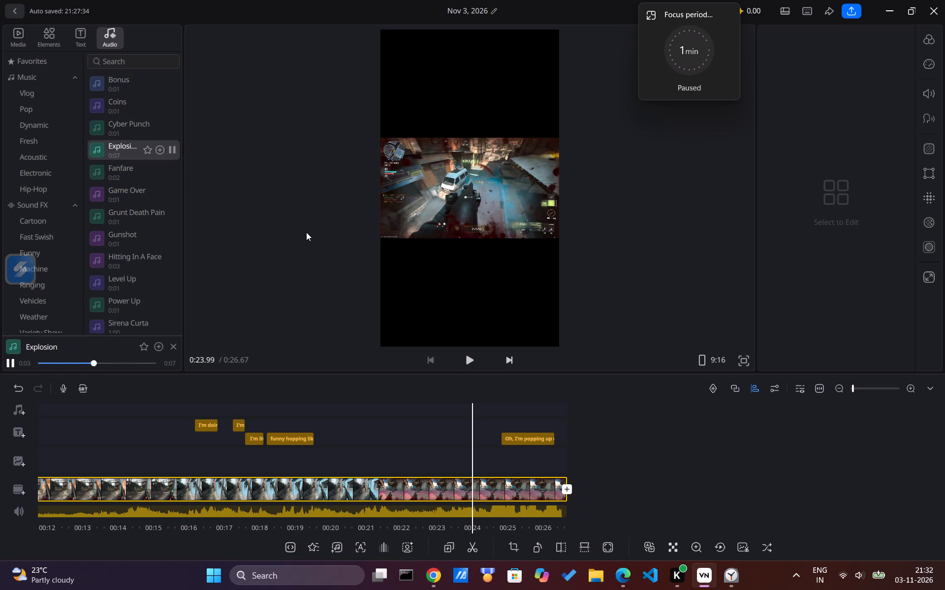
Play the opening of the video and delete the "COD MP has no business looking this" text clip from the timeline.
{"action": "scroll", "coordinate": [378, 462], "scroll_direction": "right", "scroll_amount": 19}
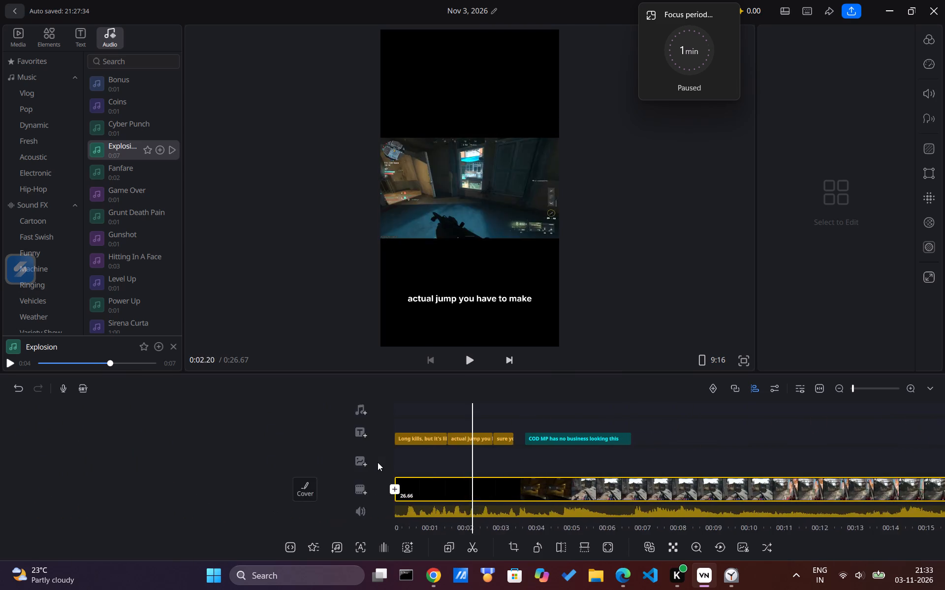
{"action": "scroll", "coordinate": [378, 462], "scroll_direction": "right", "scroll_amount": 9}
{"action": "key", "text": "space"}
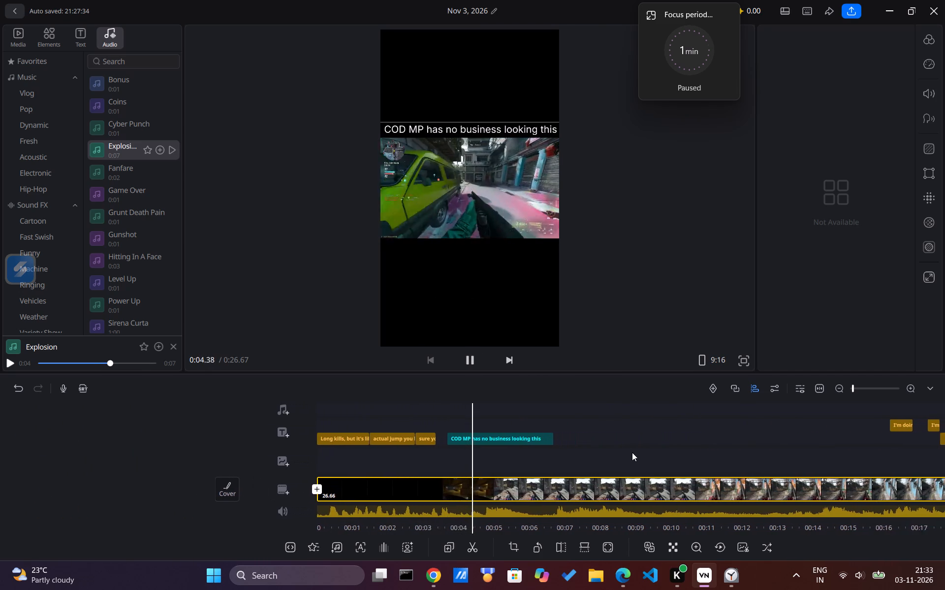
{"action": "key", "text": "space"}
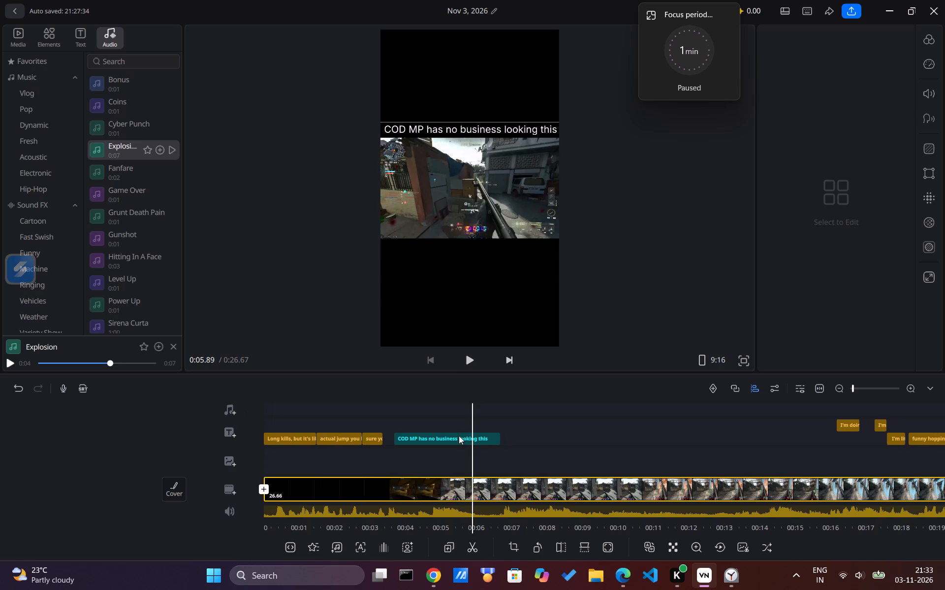
{"action": "double_click", "coordinate": [456, 437]}
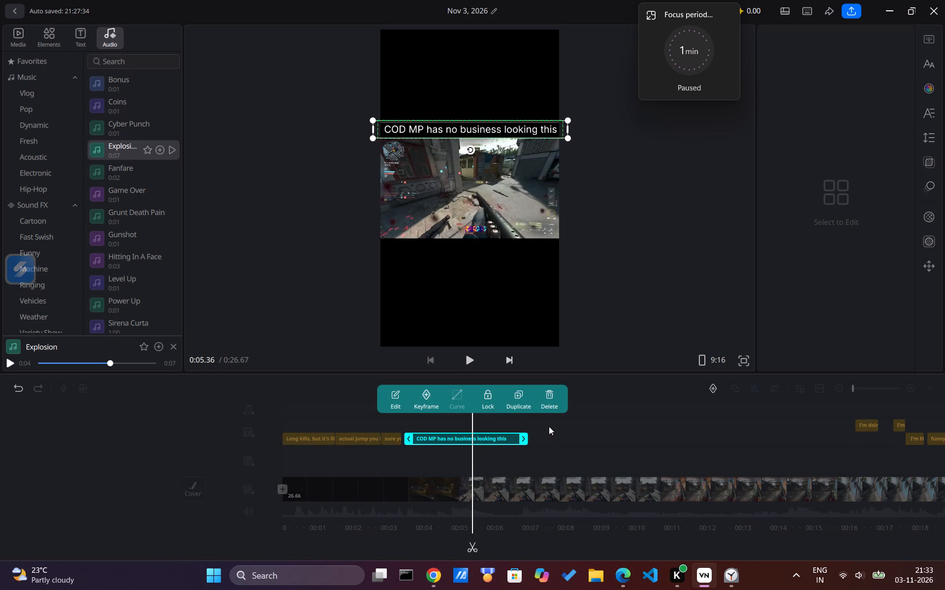
{"action": "left_click", "coordinate": [548, 401]}
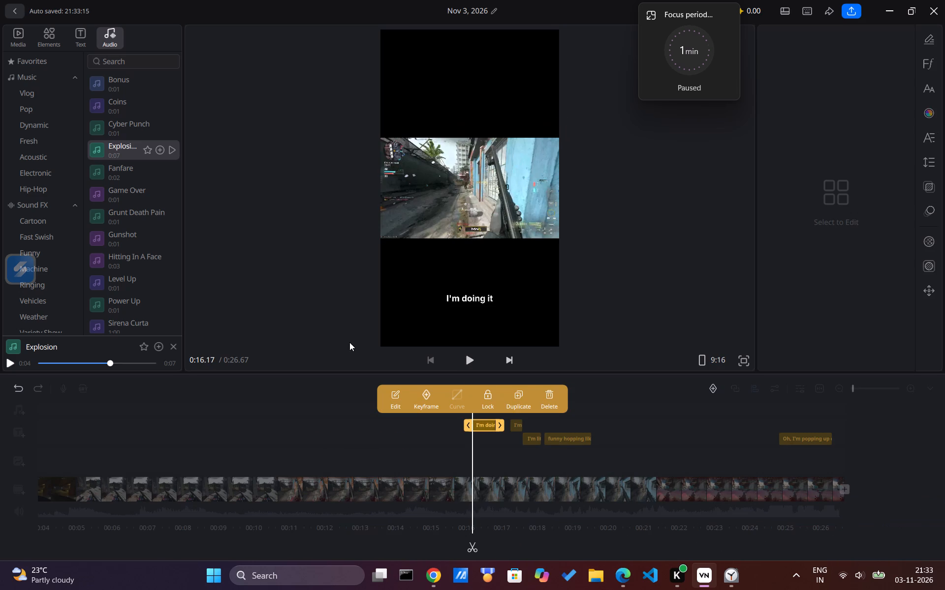
Play the video from the beginning to about 18 seconds to review its footage and subtitles.
{"action": "scroll", "coordinate": [335, 491], "scroll_direction": "right", "scroll_amount": 20}
{"action": "scroll", "coordinate": [335, 491], "scroll_direction": "right", "scroll_amount": 8}
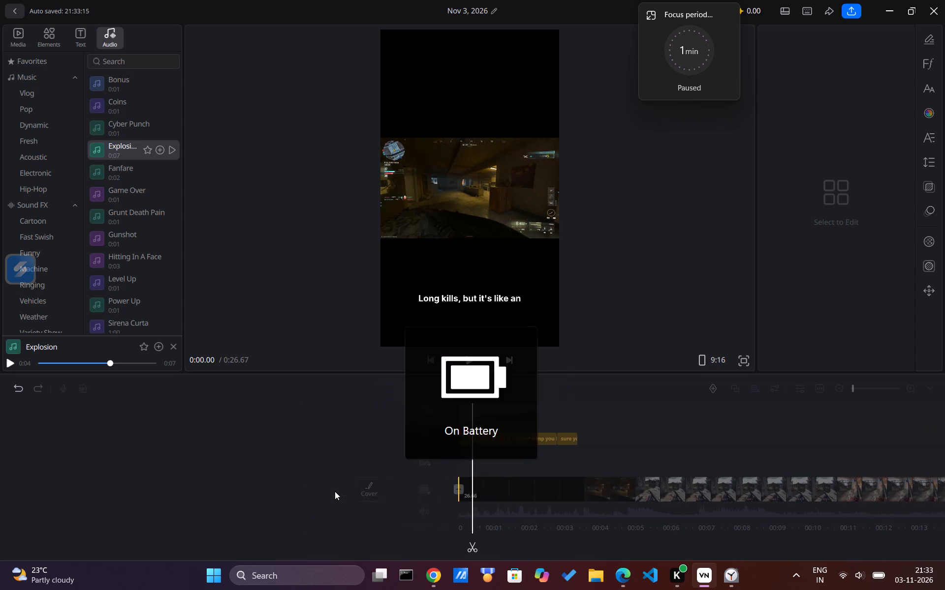
{"action": "key", "text": "space"}
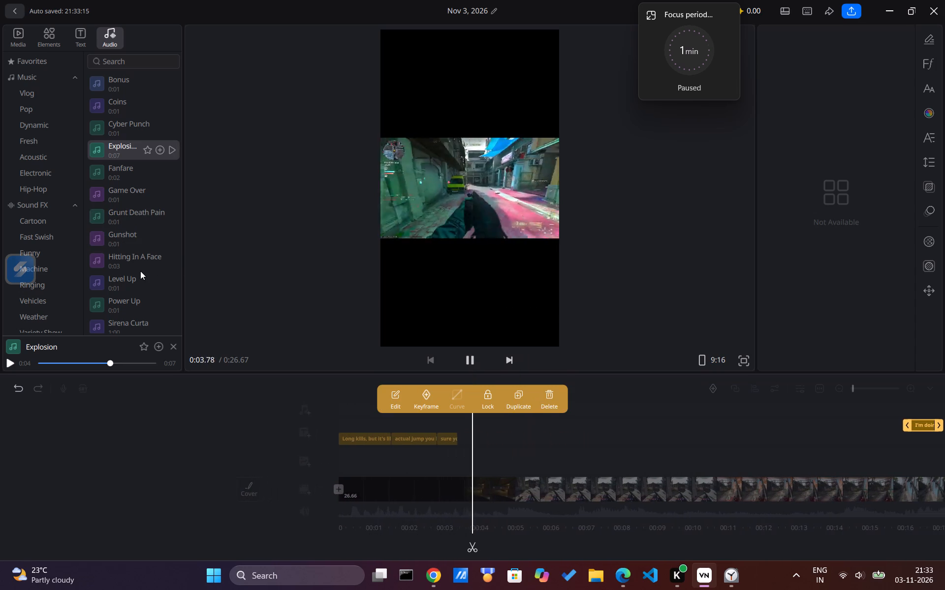
{"action": "scroll", "coordinate": [140, 271], "scroll_direction": "down", "scroll_amount": 2}
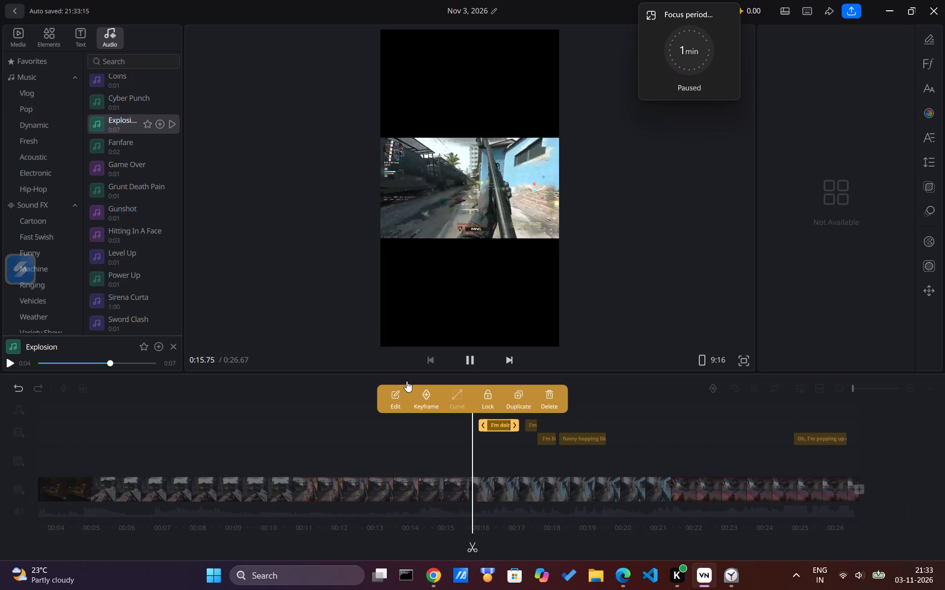
{"action": "left_click", "coordinate": [479, 365]}
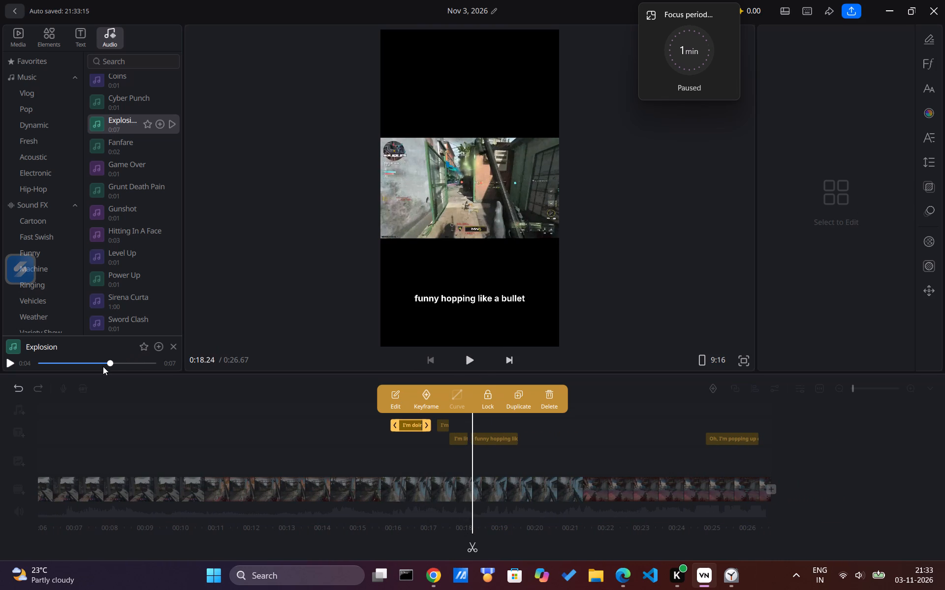
Deselect the "I'm doing it" subtitle and listen to the rest of the Explosion sound effect.
{"action": "left_click", "coordinate": [2, 361]}
{"action": "left_click", "coordinate": [16, 362]}
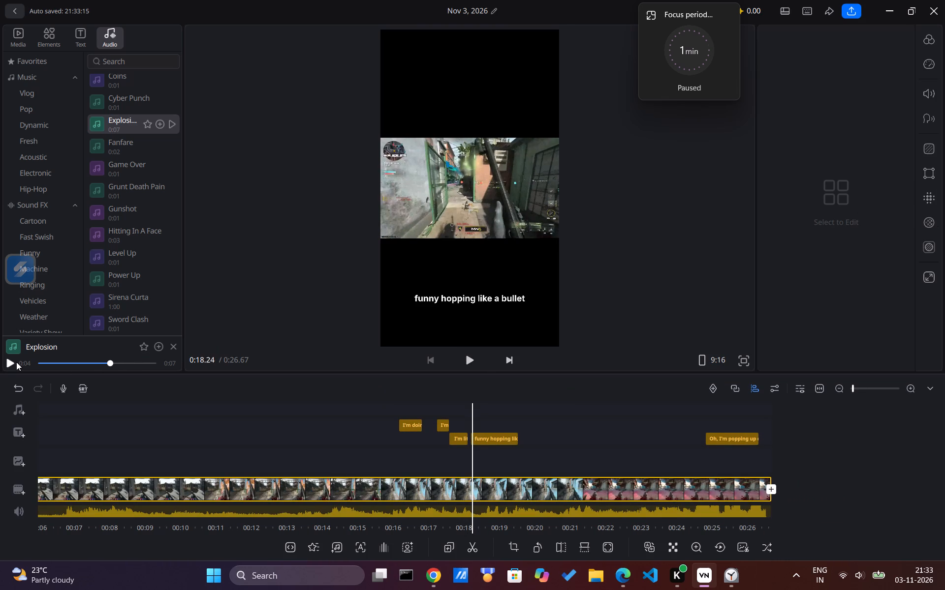
{"action": "left_click", "coordinate": [14, 362]}
Resume the paused focus period in the floating timer and return to the video editor.
{"action": "left_click", "coordinate": [666, 74]}
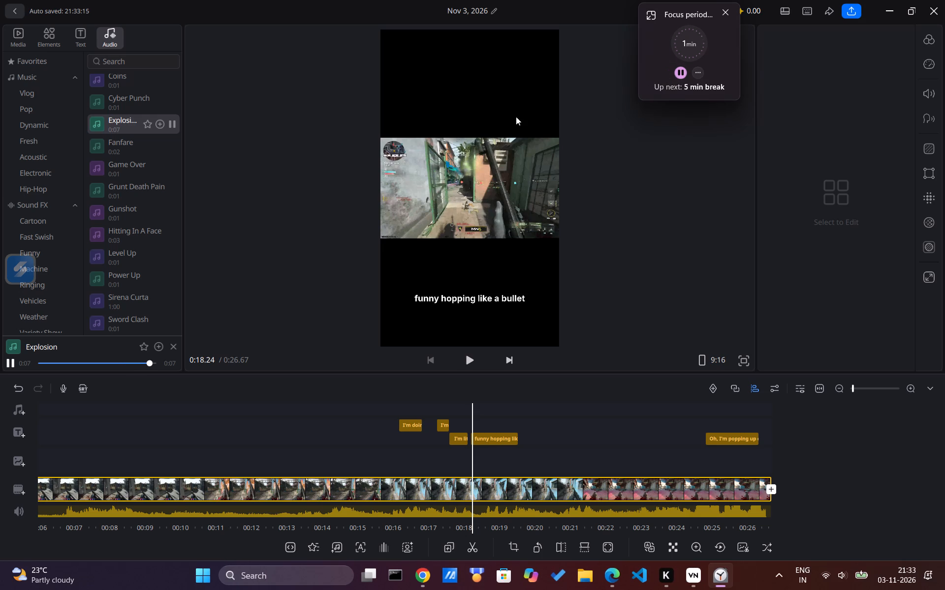
{"action": "left_click", "coordinate": [273, 136]}
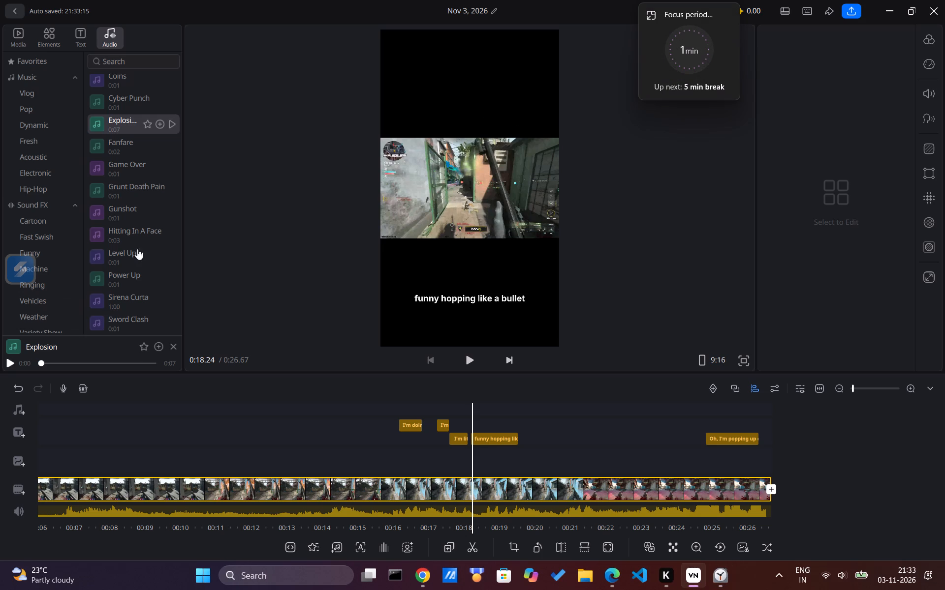
Replay the Explosion effect and look through the Emotion sound effects and the Your Music and Your Sound FX folders.
{"action": "left_click", "coordinate": [7, 363]}
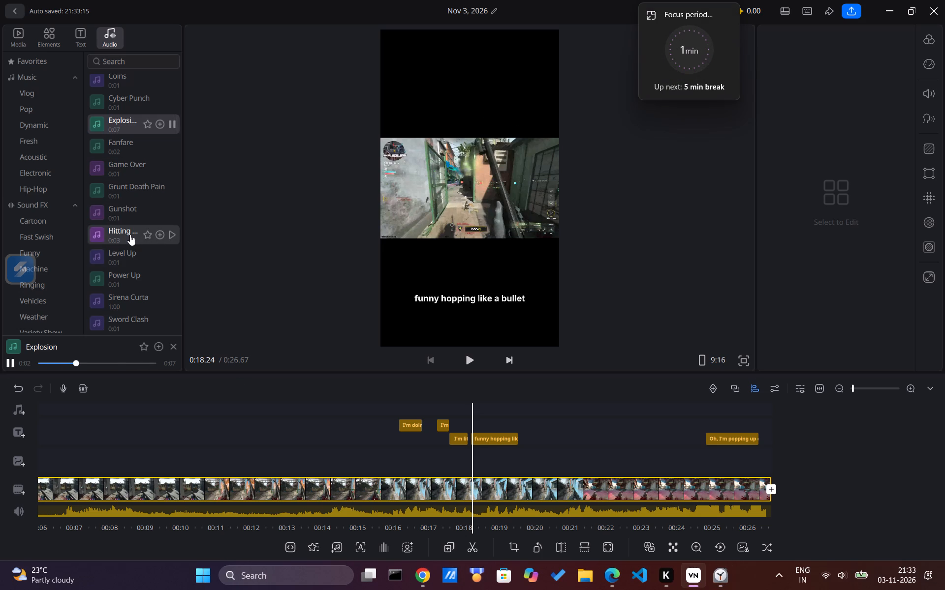
{"action": "scroll", "coordinate": [54, 219], "scroll_direction": "down", "scroll_amount": 5}
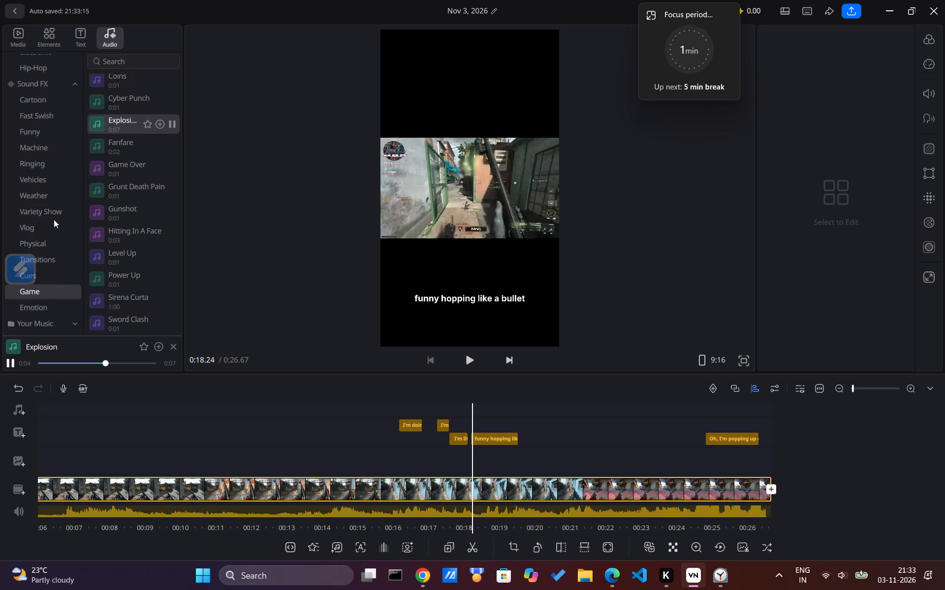
{"action": "scroll", "coordinate": [64, 270], "scroll_direction": "down", "scroll_amount": 3}
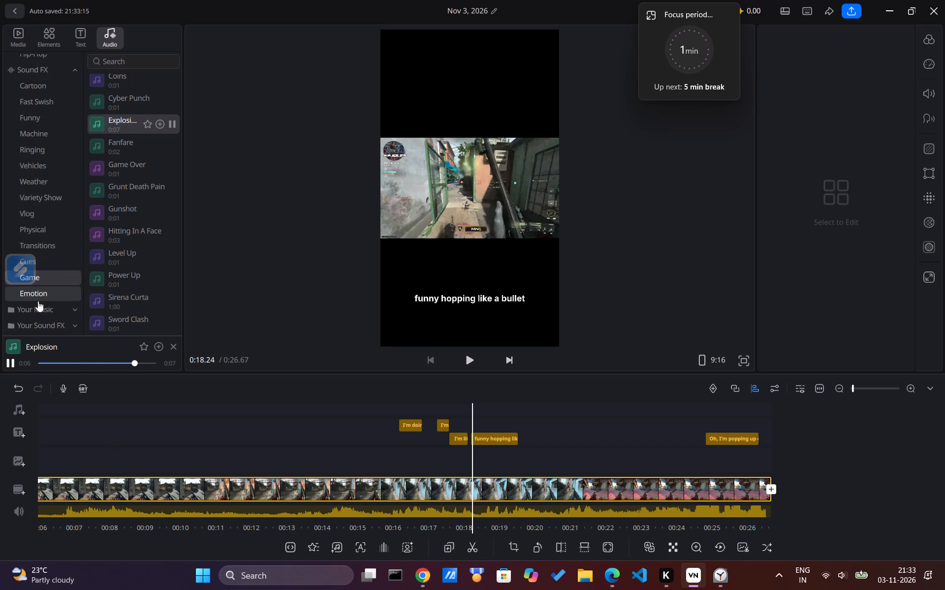
{"action": "left_click", "coordinate": [38, 301]}
{"action": "scroll", "coordinate": [38, 301], "scroll_direction": "down", "scroll_amount": 3}
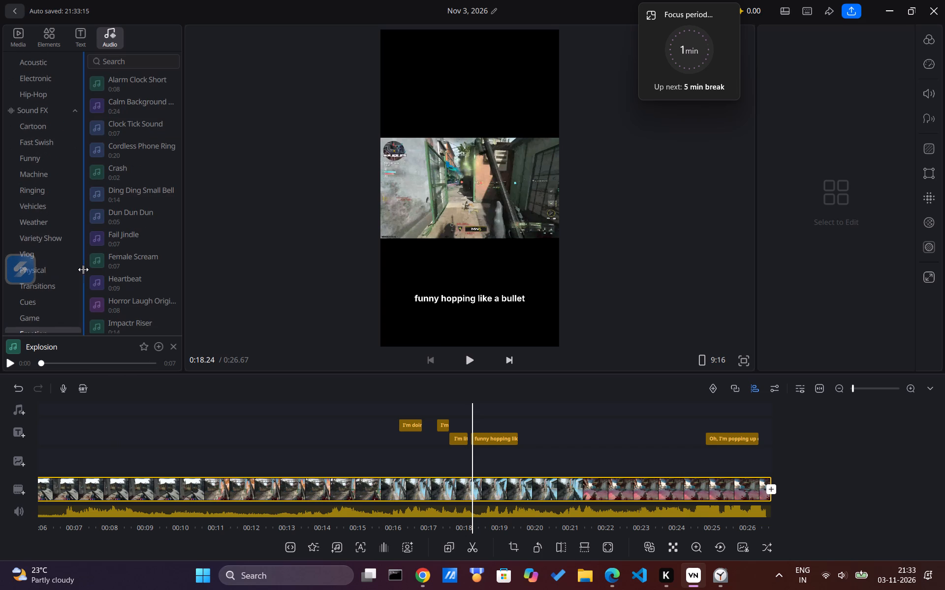
{"action": "scroll", "coordinate": [83, 269], "scroll_direction": "down", "scroll_amount": 6}
{"action": "scroll", "coordinate": [27, 170], "scroll_direction": "down", "scroll_amount": 6}
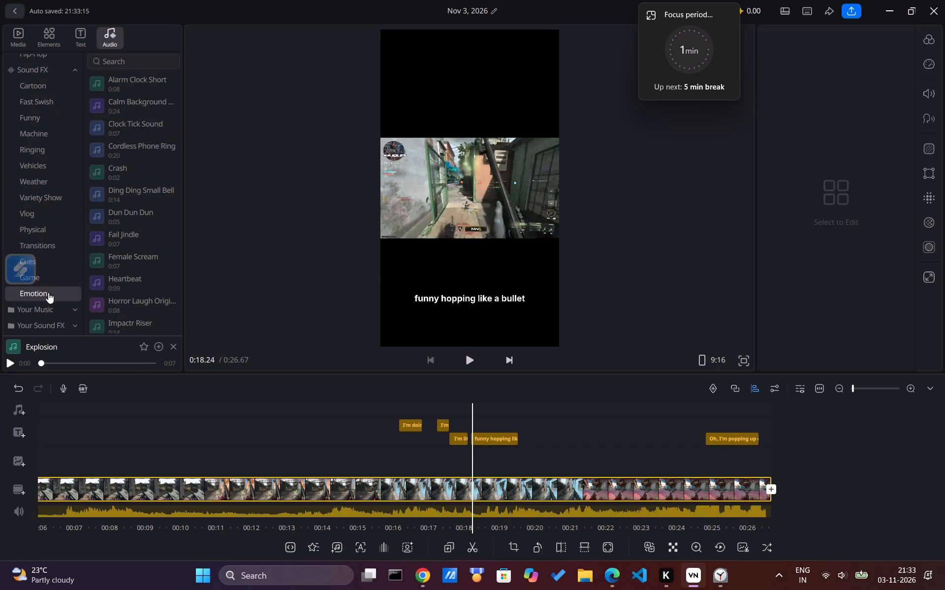
{"action": "left_click", "coordinate": [44, 302]}
{"action": "left_click", "coordinate": [48, 313]}
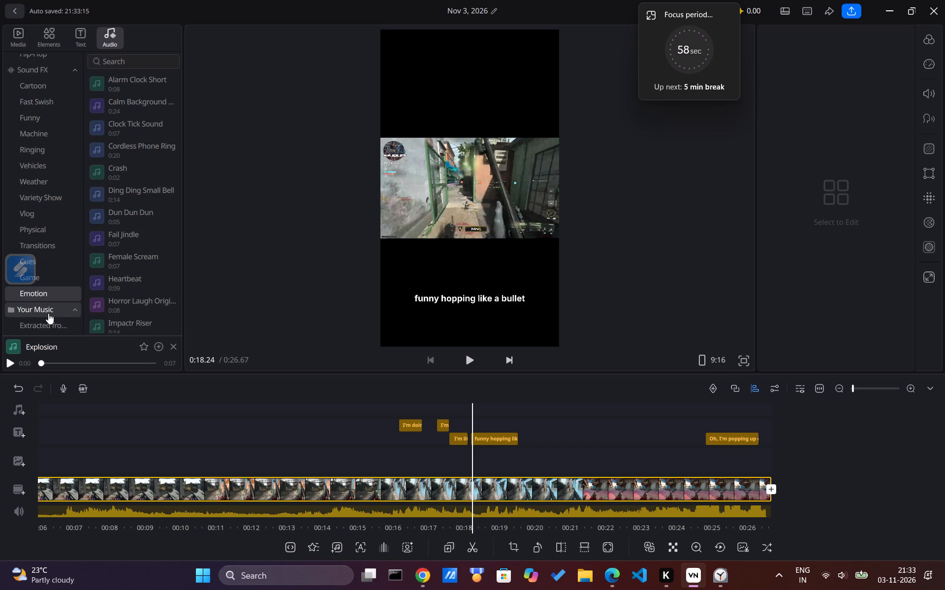
{"action": "scroll", "coordinate": [48, 313], "scroll_direction": "down", "scroll_amount": 1}
{"action": "left_click", "coordinate": [51, 327]}
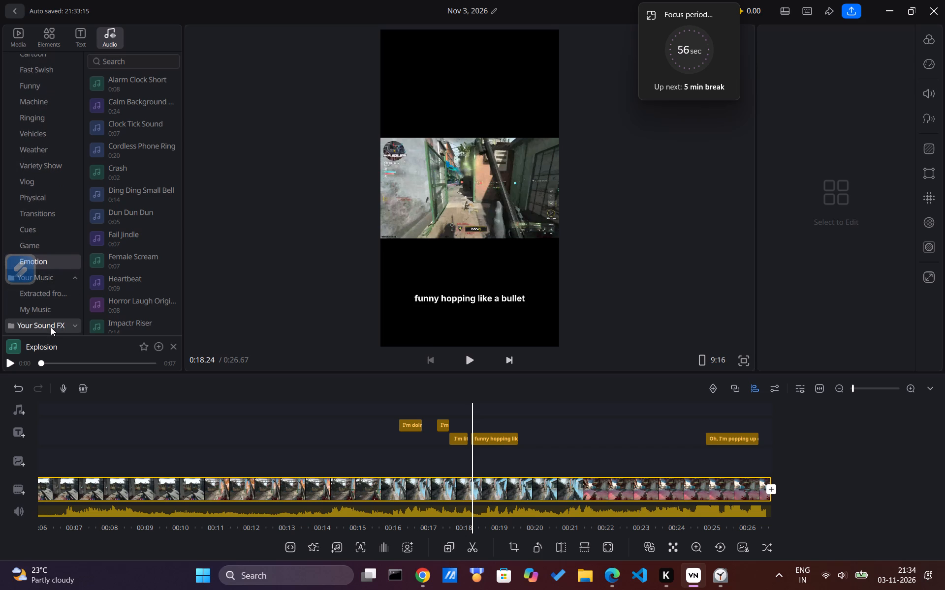
{"action": "scroll", "coordinate": [51, 327], "scroll_direction": "down", "scroll_amount": 3}
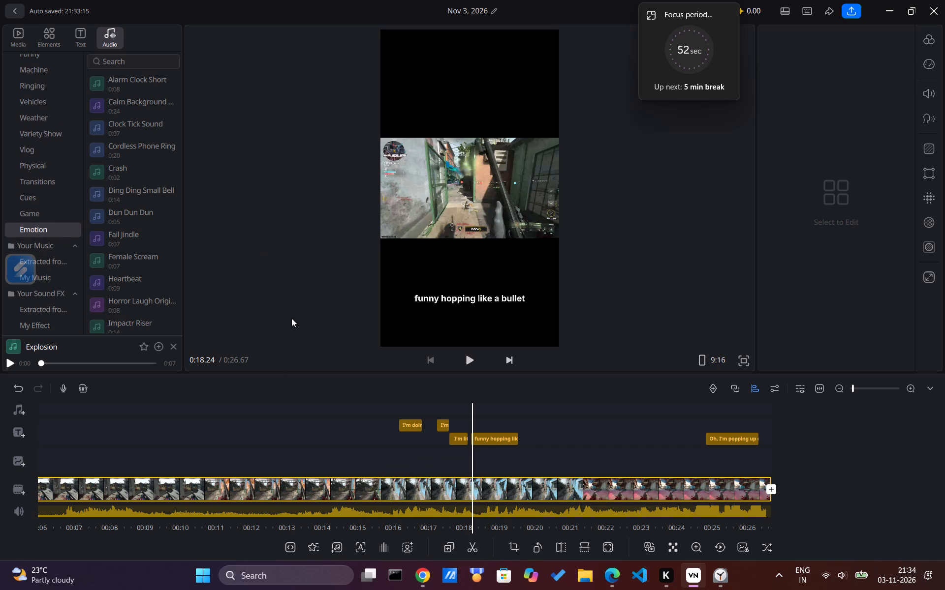
Look through the Elements library, including its search overview, favorites, recently used and local elements.
{"action": "left_click", "coordinate": [84, 39]}
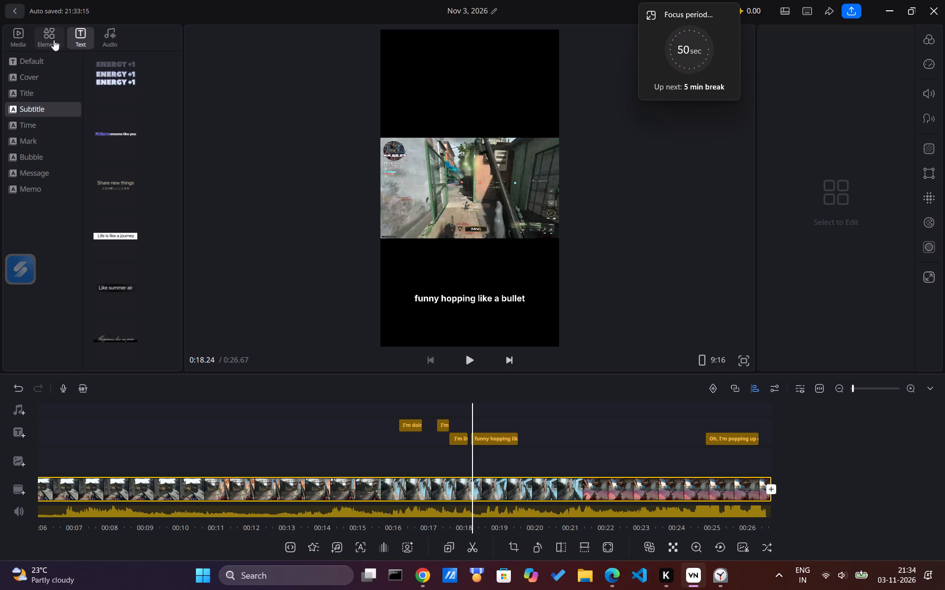
{"action": "left_click", "coordinate": [54, 40]}
{"action": "left_click", "coordinate": [45, 77]}
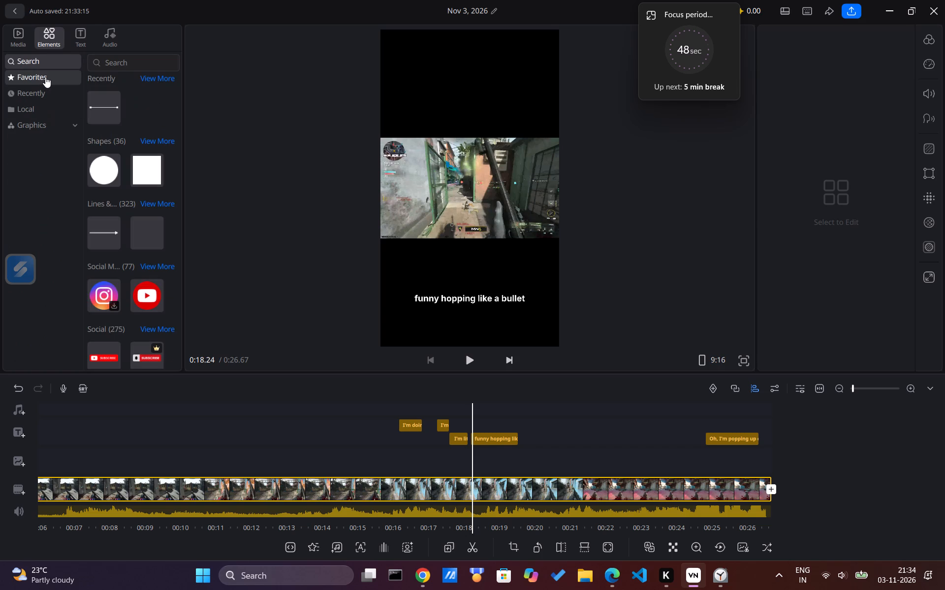
{"action": "left_click", "coordinate": [43, 64]}
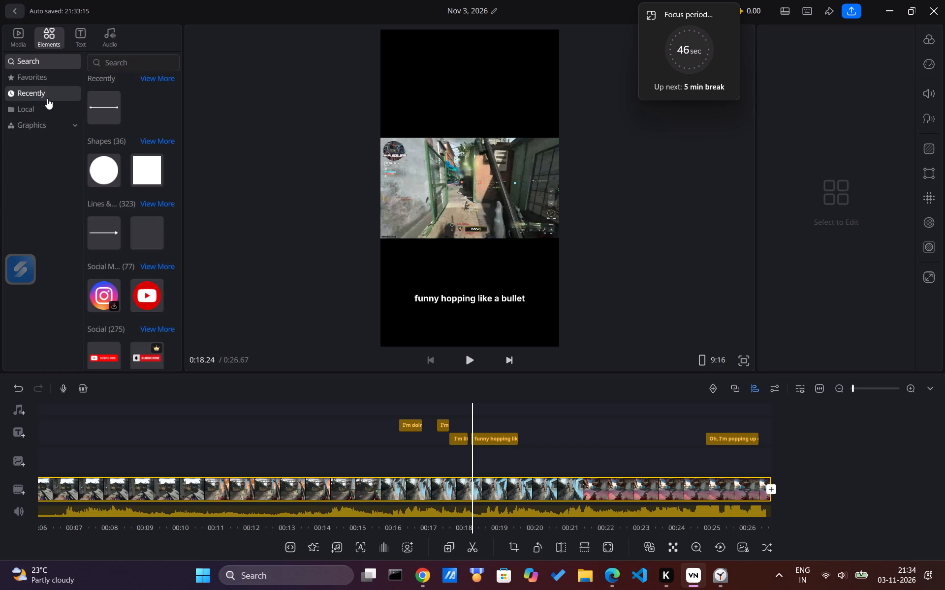
{"action": "left_click", "coordinate": [47, 98]}
{"action": "left_click", "coordinate": [47, 111]}
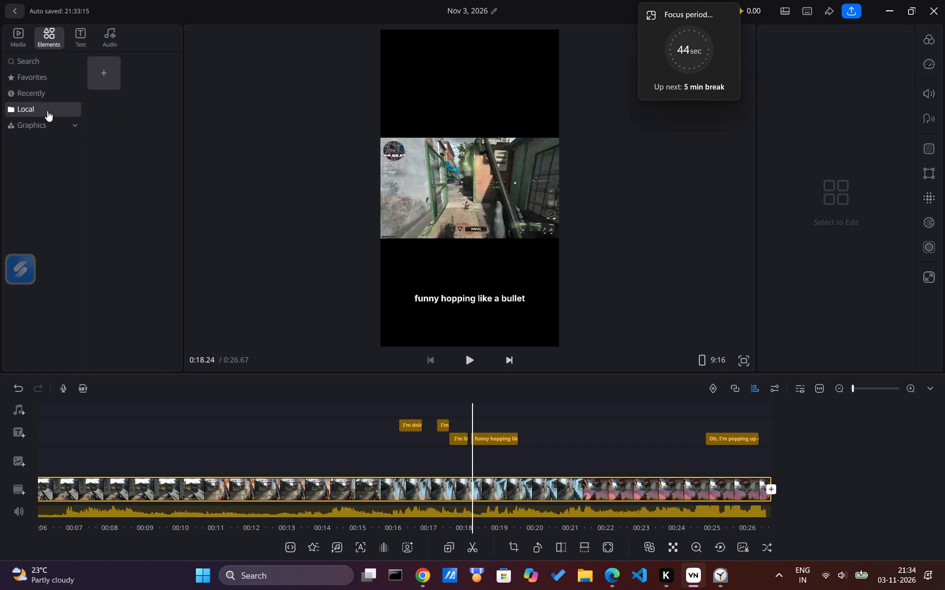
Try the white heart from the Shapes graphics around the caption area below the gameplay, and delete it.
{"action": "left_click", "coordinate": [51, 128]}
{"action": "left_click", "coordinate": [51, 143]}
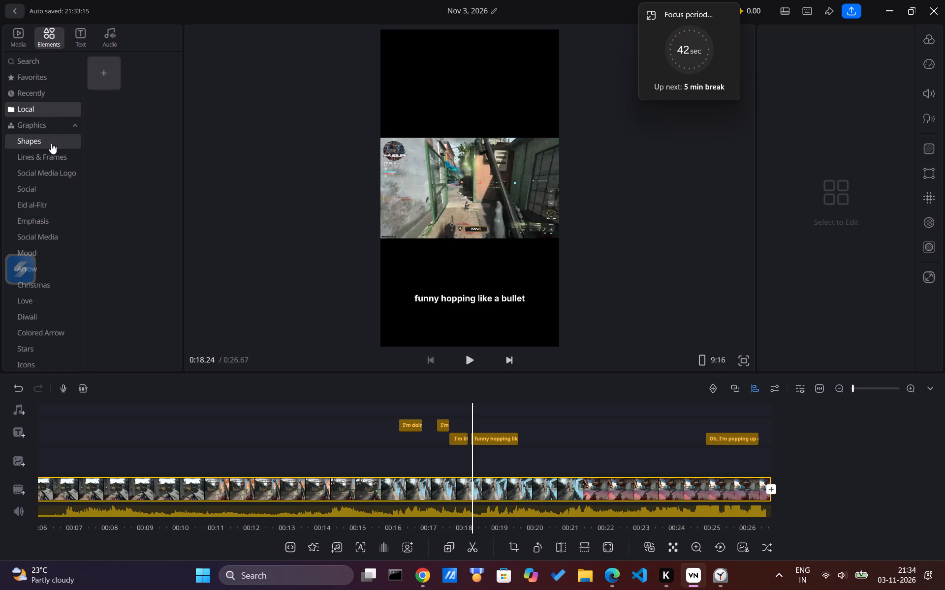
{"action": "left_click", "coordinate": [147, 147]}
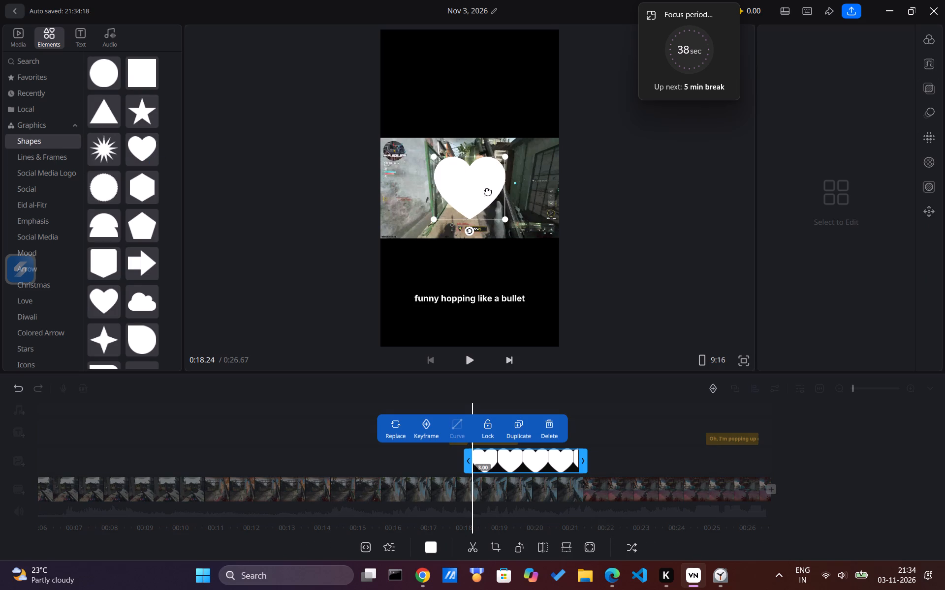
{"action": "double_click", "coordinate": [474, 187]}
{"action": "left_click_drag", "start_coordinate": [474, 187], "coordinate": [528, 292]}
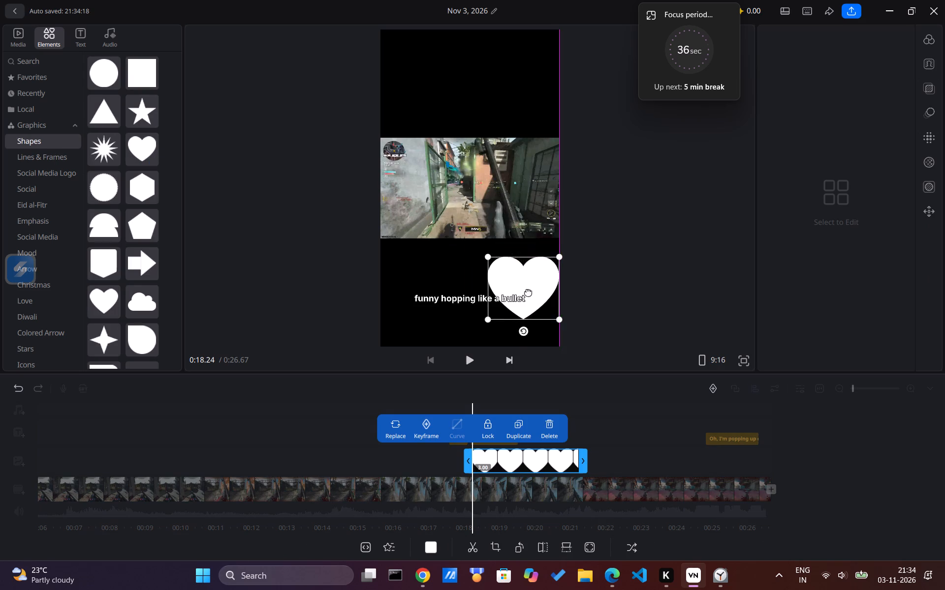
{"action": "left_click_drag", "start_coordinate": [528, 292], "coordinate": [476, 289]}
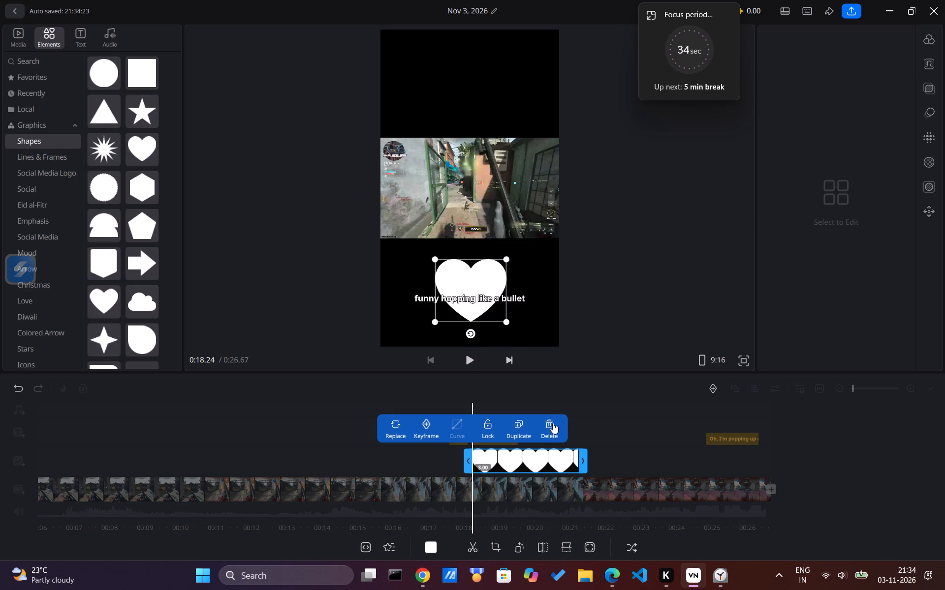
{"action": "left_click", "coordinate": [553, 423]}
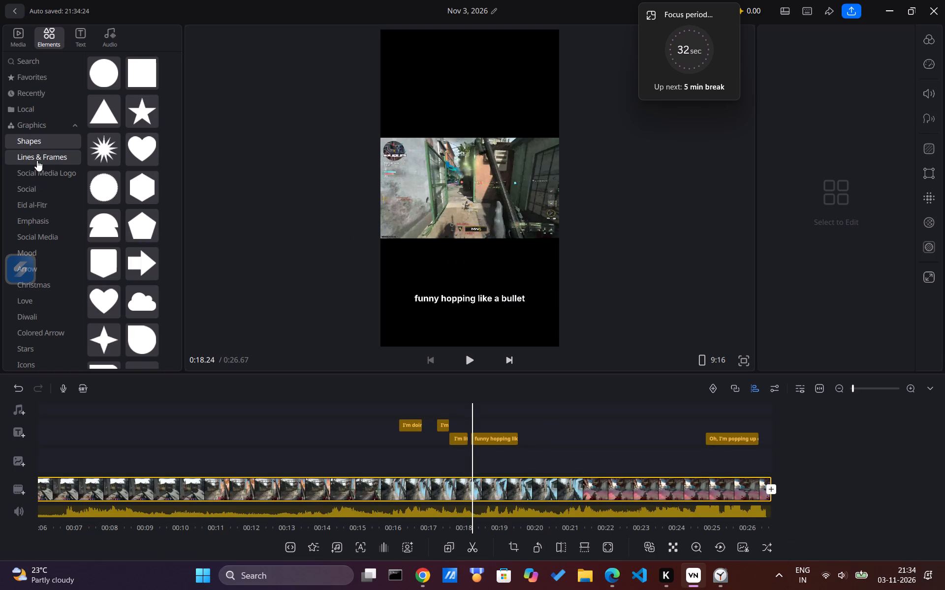
Mark the square frame with diagonal corner marks in Lines & Frames as a favorite and add it at 0:18.24.
{"action": "left_click", "coordinate": [37, 160]}
{"action": "left_click", "coordinate": [43, 168]}
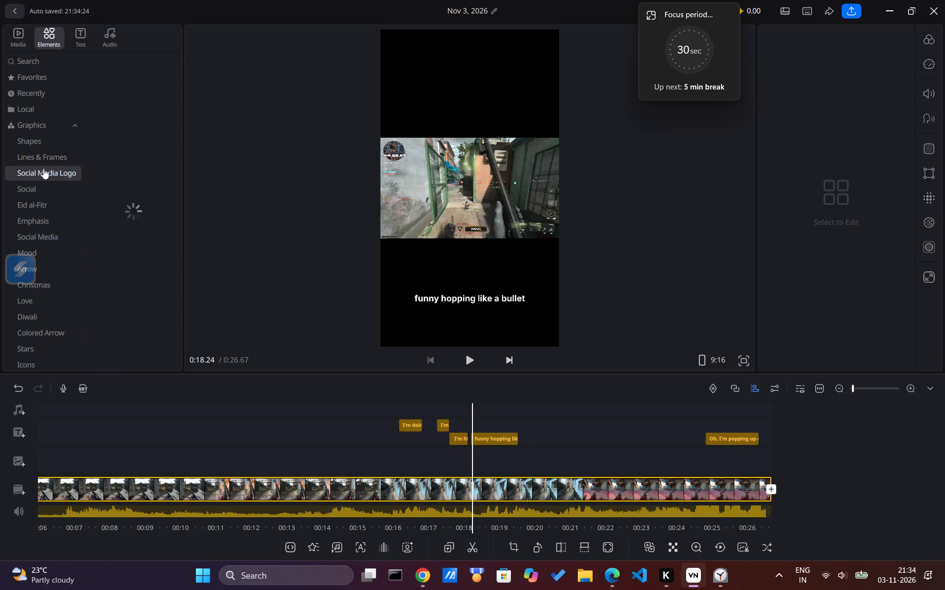
{"action": "left_click", "coordinate": [34, 144]}
{"action": "left_click", "coordinate": [43, 162]}
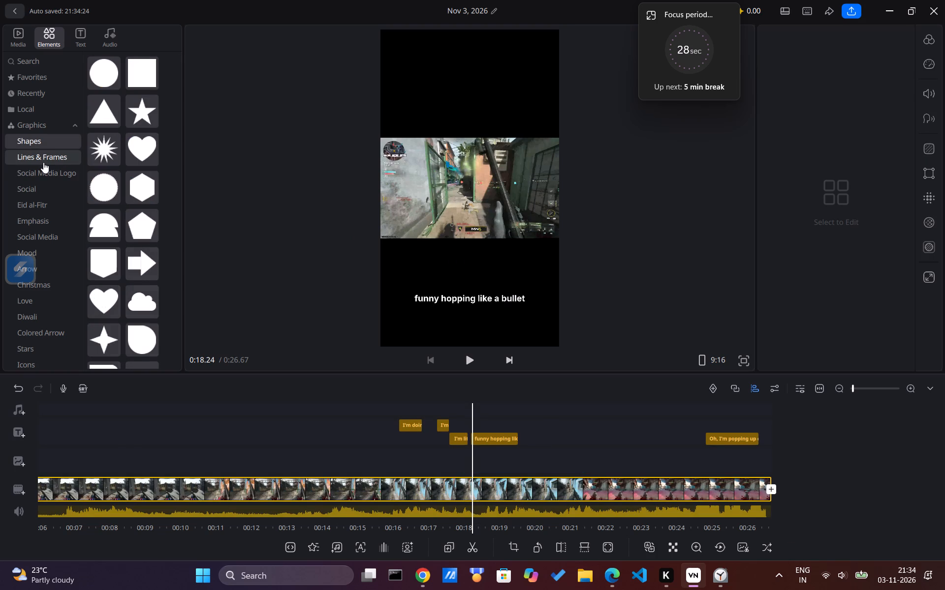
{"action": "left_click", "coordinate": [91, 162]}
{"action": "left_click", "coordinate": [91, 162]}
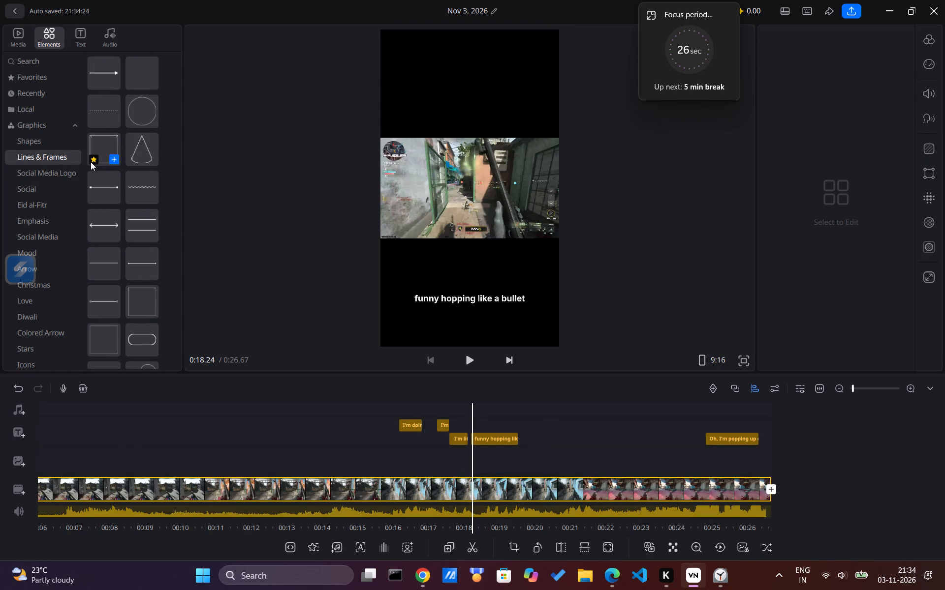
{"action": "double_click", "coordinate": [103, 142]}
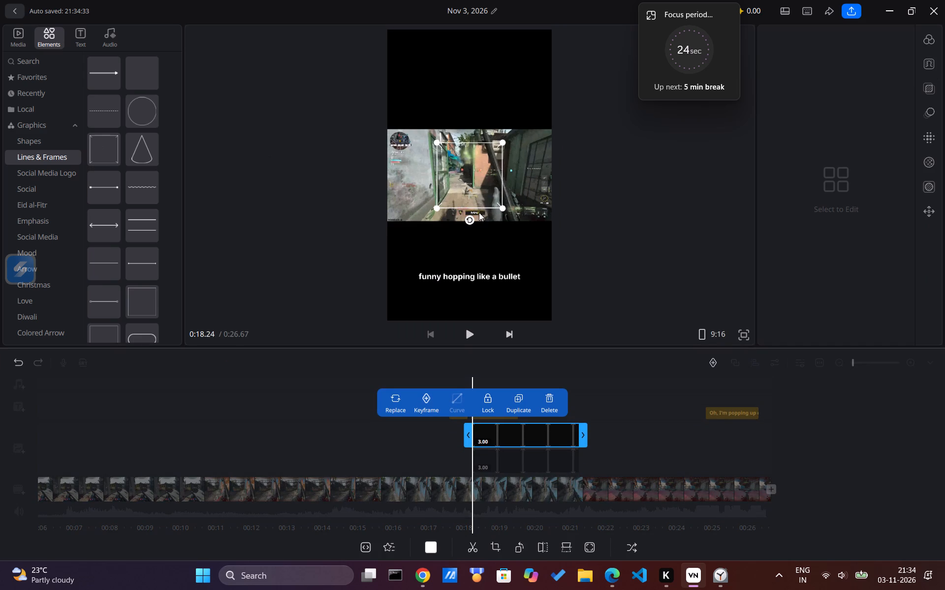
Enlarge one of the two overlapping frames, move it aside, and delete the smaller duplicate over the gameplay.
{"action": "left_click_drag", "start_coordinate": [504, 208], "coordinate": [551, 210]}
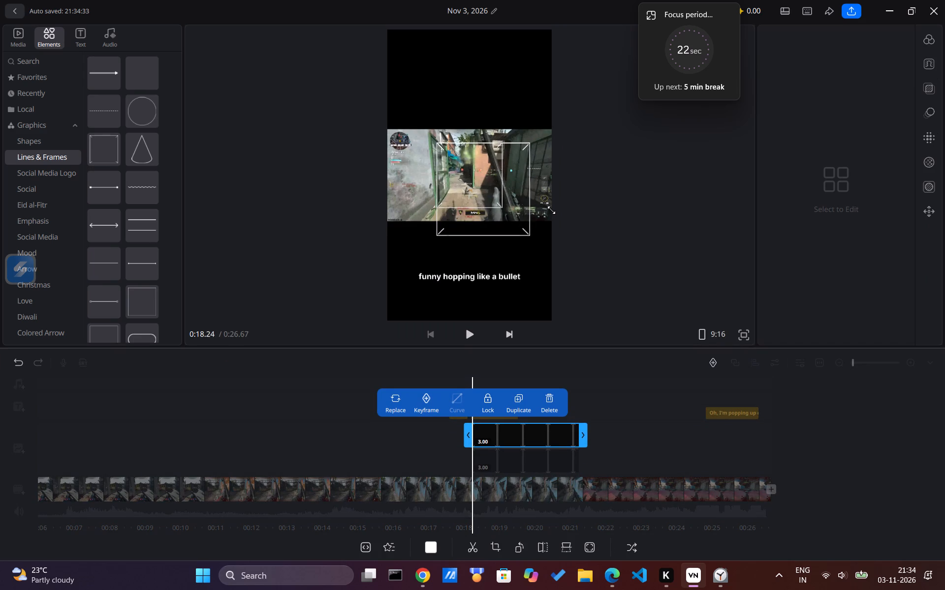
{"action": "left_click_drag", "start_coordinate": [551, 210], "coordinate": [550, 207]}
{"action": "left_click_drag", "start_coordinate": [488, 197], "coordinate": [582, 237]}
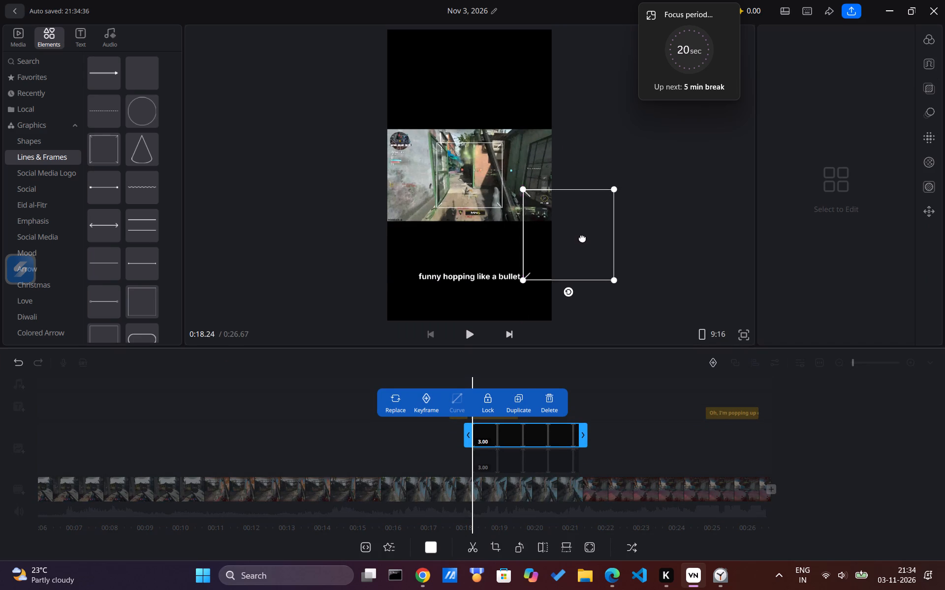
{"action": "left_click_drag", "start_coordinate": [582, 237], "coordinate": [587, 232]}
{"action": "double_click", "coordinate": [478, 164]}
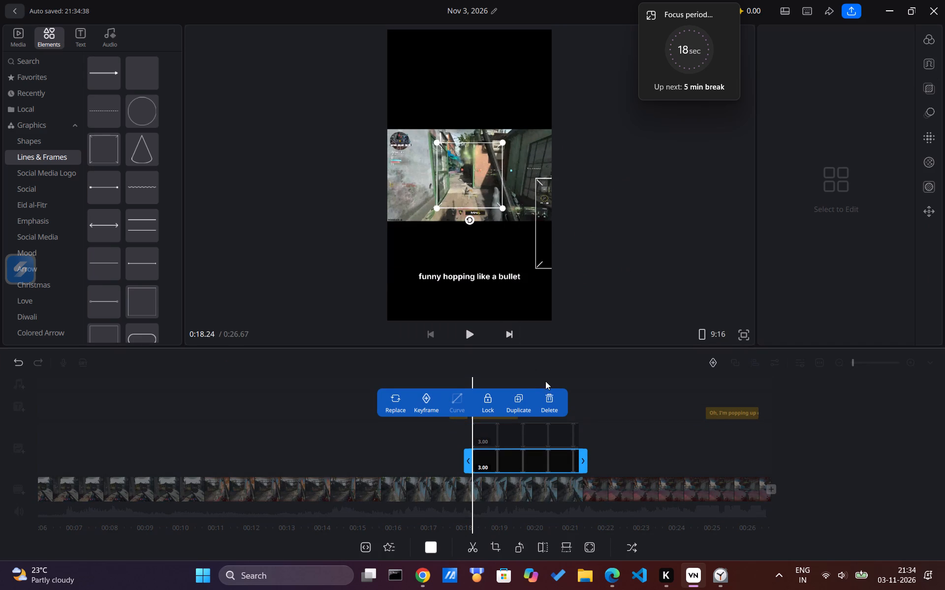
{"action": "left_click", "coordinate": [553, 400]}
Place the remaining frame around the gameplay and enlarge it to span nearly the full width of the video.
{"action": "left_click_drag", "start_coordinate": [569, 270], "coordinate": [454, 217]}
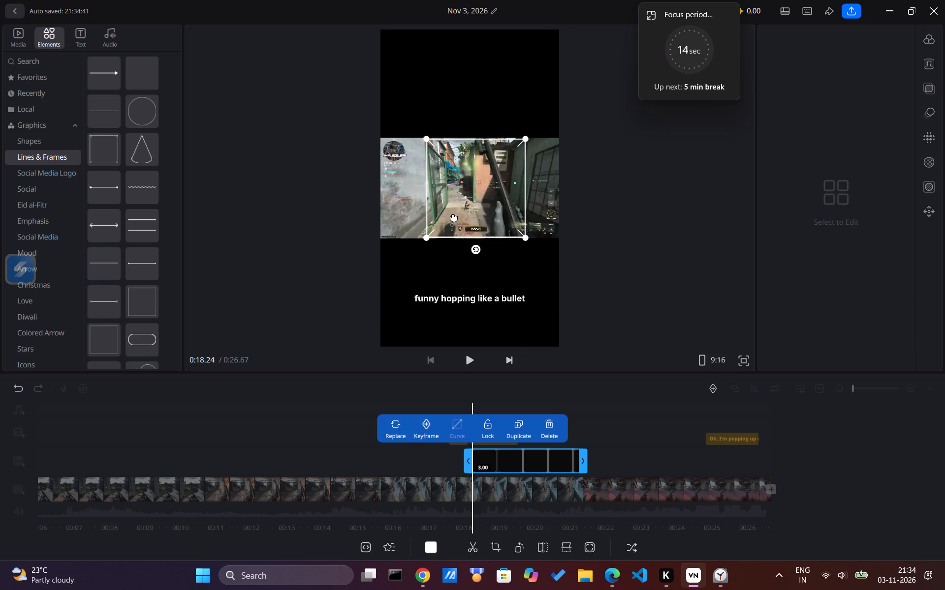
{"action": "left_click", "coordinate": [454, 217]}
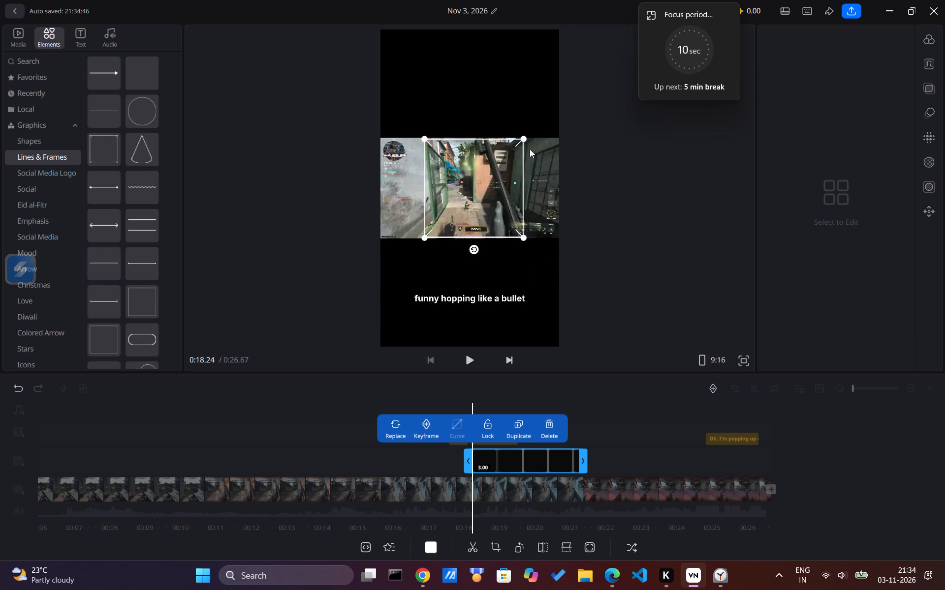
{"action": "left_click_drag", "start_coordinate": [524, 138], "coordinate": [574, 144]}
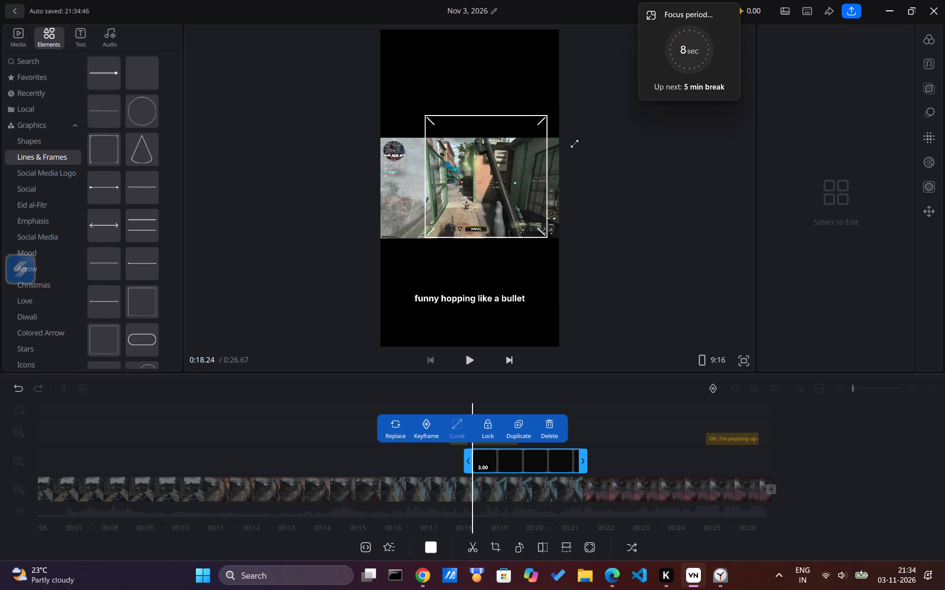
{"action": "left_click_drag", "start_coordinate": [574, 144], "coordinate": [593, 147]}
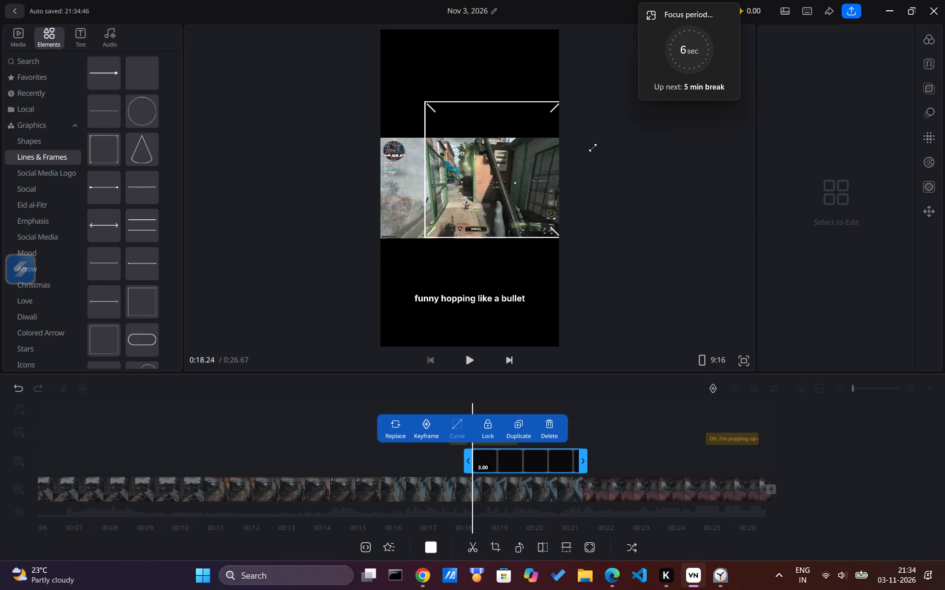
{"action": "left_click_drag", "start_coordinate": [593, 147], "coordinate": [592, 148]}
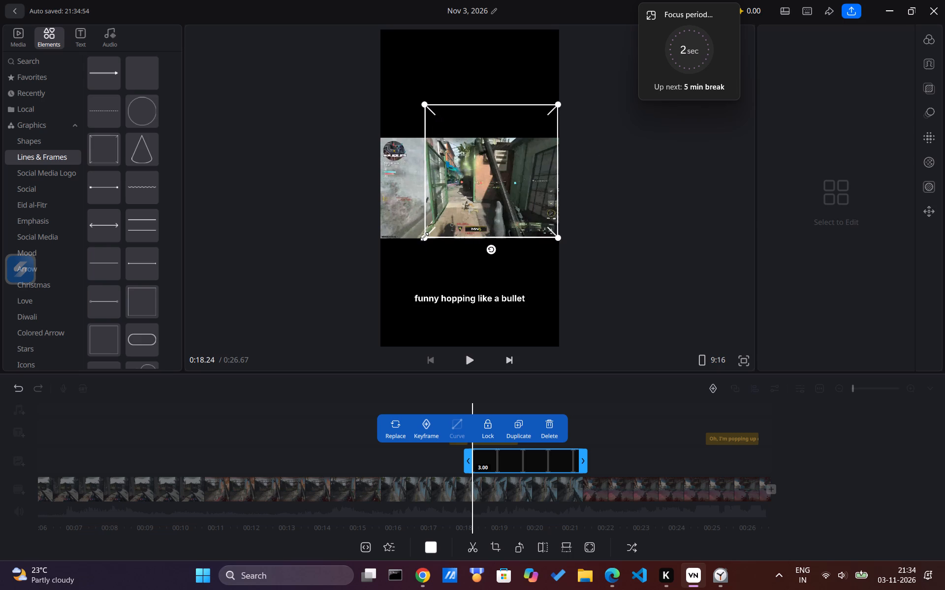
{"action": "left_click_drag", "start_coordinate": [424, 236], "coordinate": [381, 269]}
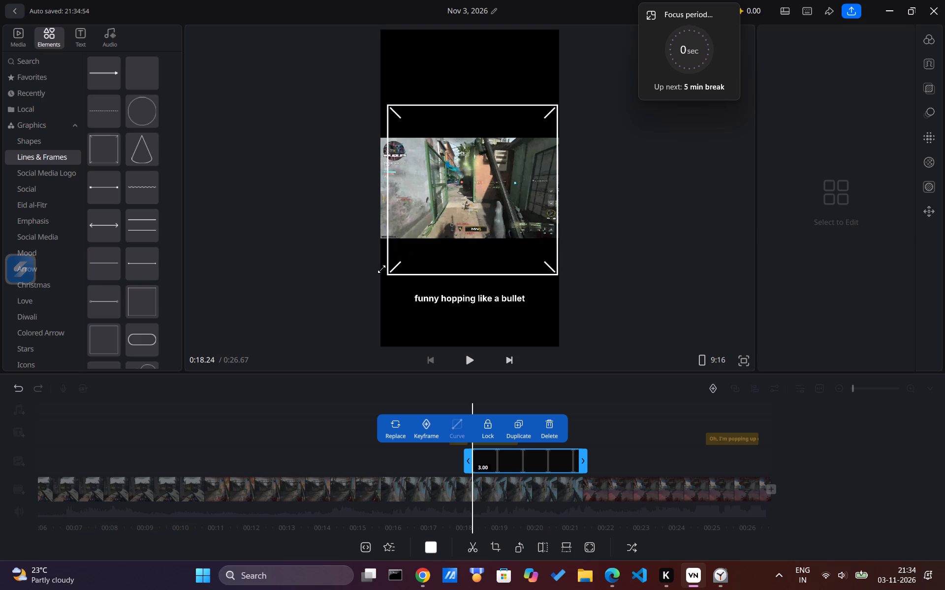
{"action": "left_click_drag", "start_coordinate": [381, 269], "coordinate": [377, 273]}
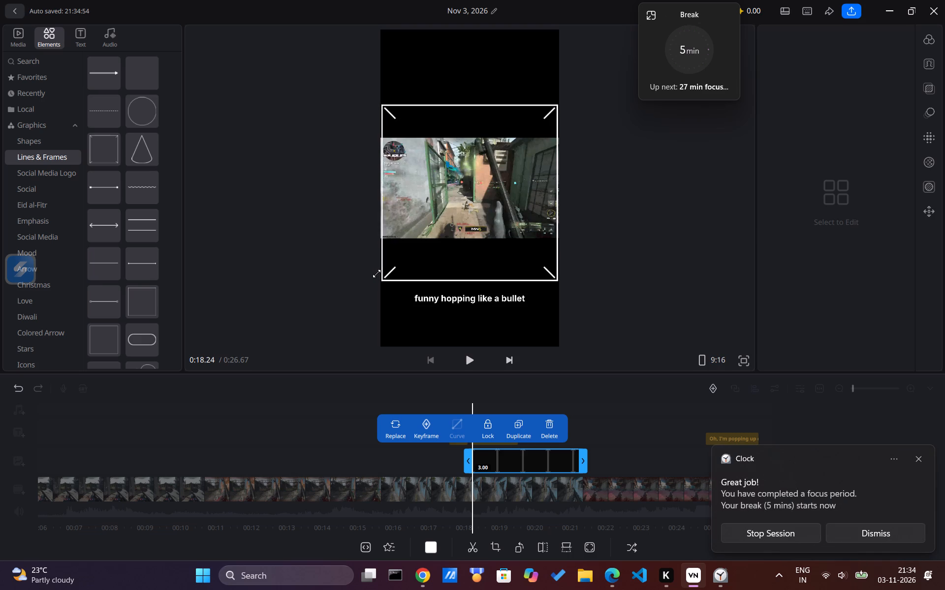
{"action": "left_click_drag", "start_coordinate": [377, 273], "coordinate": [375, 273]}
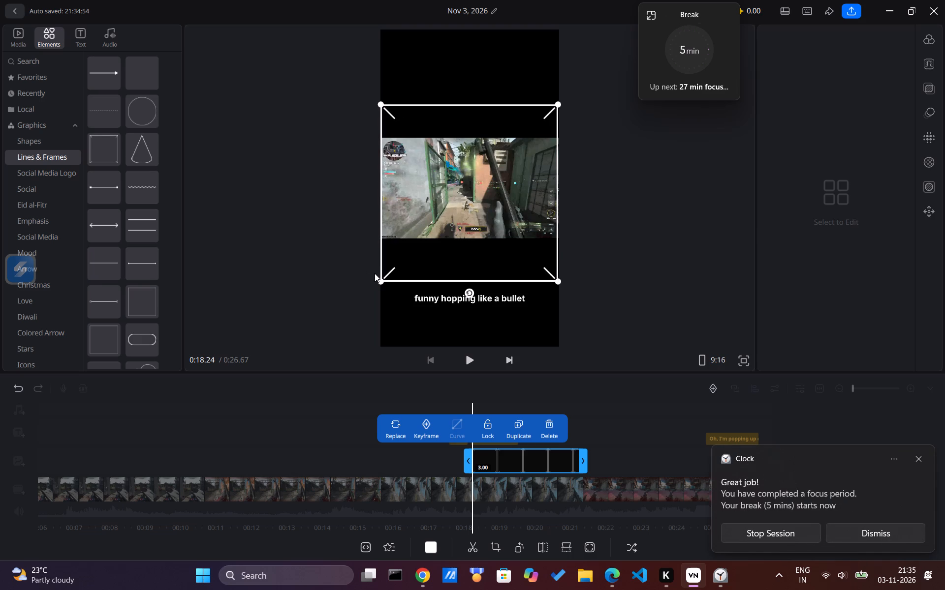
Dismiss the Clock notification about the completed focus period.
{"action": "left_click", "coordinate": [870, 530]}
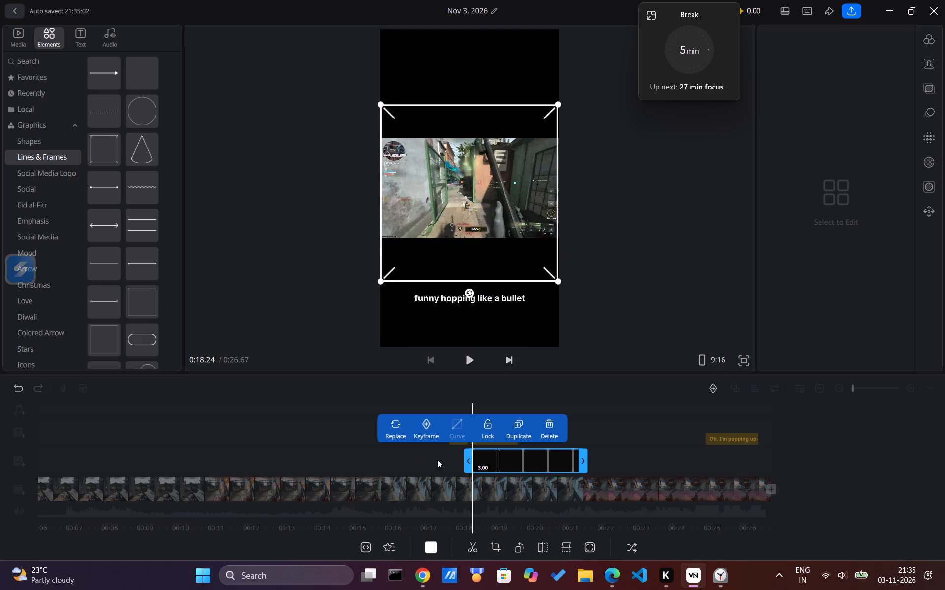
Extend the frame clip's start back to the beginning of the video and preview the opening seconds.
{"action": "left_click_drag", "start_coordinate": [468, 461], "coordinate": [449, 463]}
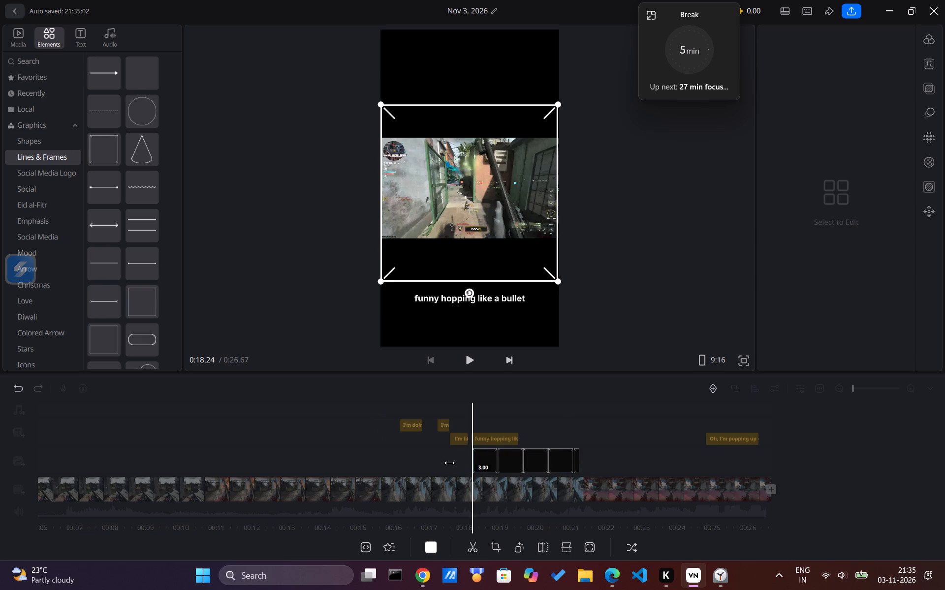
{"action": "left_click_drag", "start_coordinate": [449, 463], "coordinate": [0, 462]}
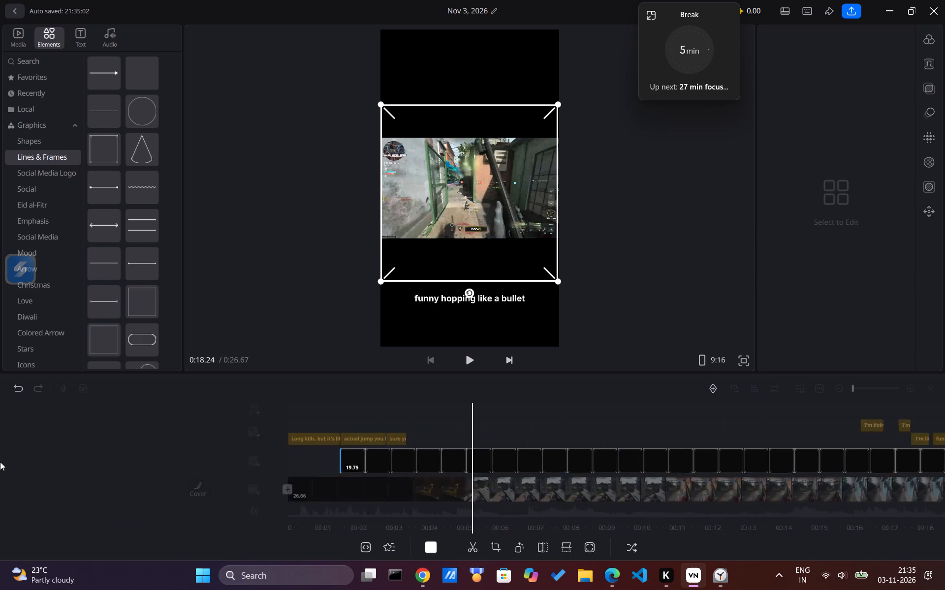
{"action": "left_click_drag", "start_coordinate": [0, 462], "coordinate": [481, 468]}
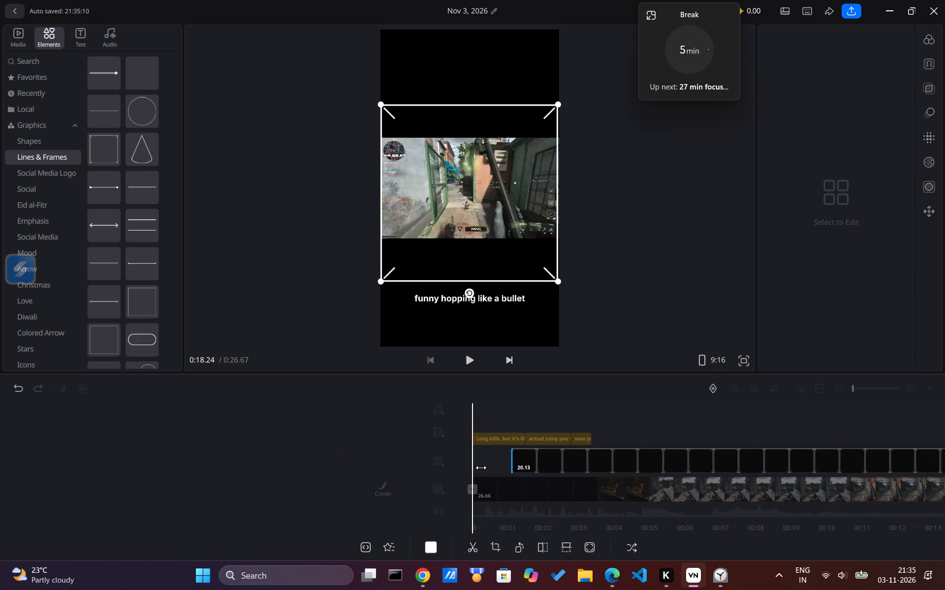
{"action": "left_click_drag", "start_coordinate": [481, 468], "coordinate": [456, 461]}
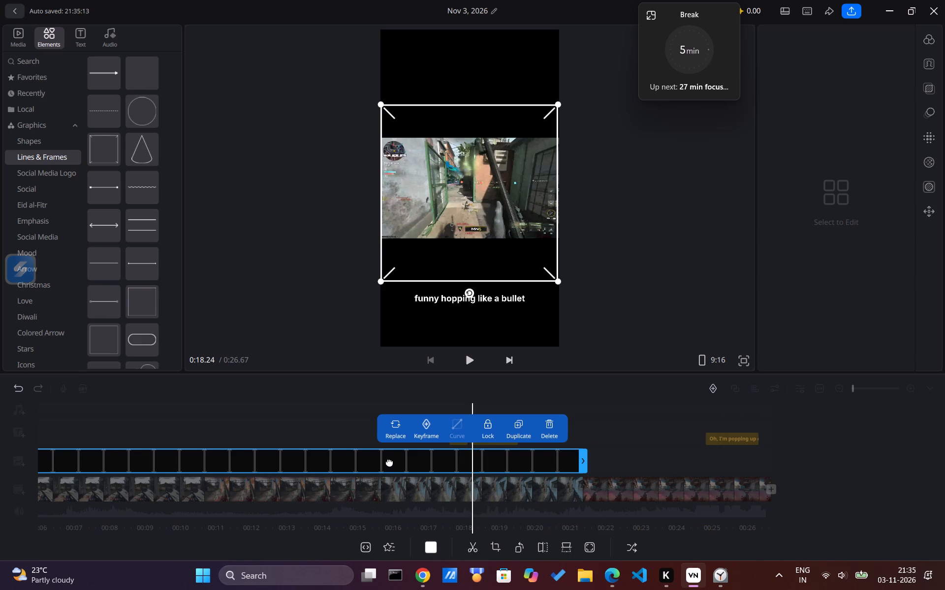
{"action": "scroll", "coordinate": [389, 462], "scroll_direction": "right", "scroll_amount": 20}
{"action": "scroll", "coordinate": [389, 462], "scroll_direction": "right", "scroll_amount": 15}
{"action": "key", "text": "space"}
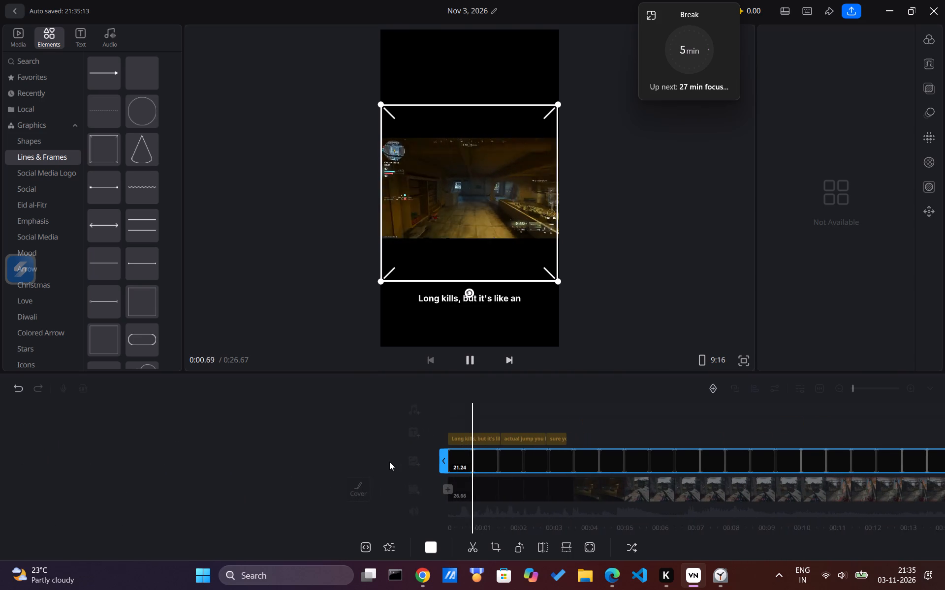
{"action": "key", "text": "space"}
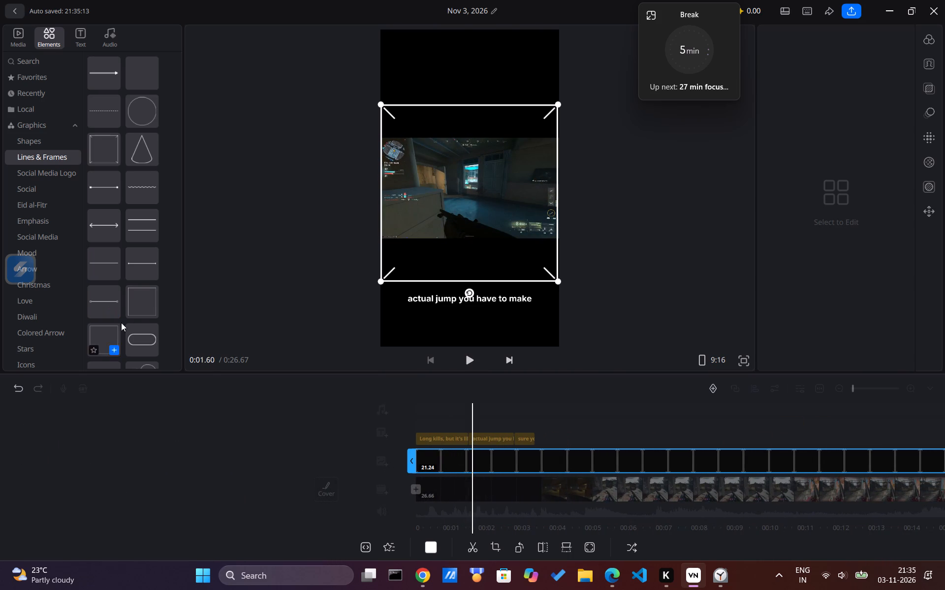
Look through the remaining Lines & Frames graphics and the Social Media graphics.
{"action": "scroll", "coordinate": [133, 302], "scroll_direction": "down", "scroll_amount": 9}
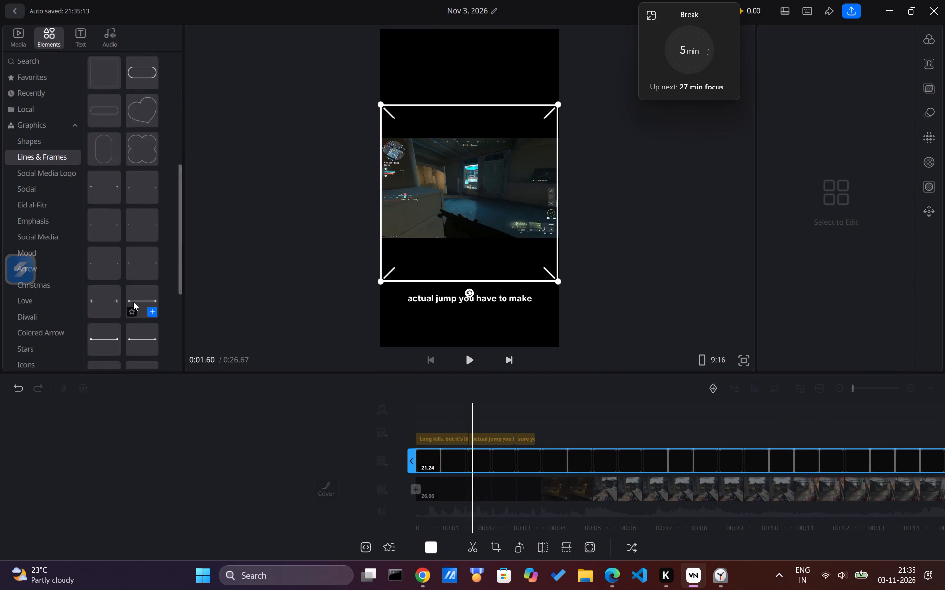
{"action": "left_click", "coordinate": [52, 243]}
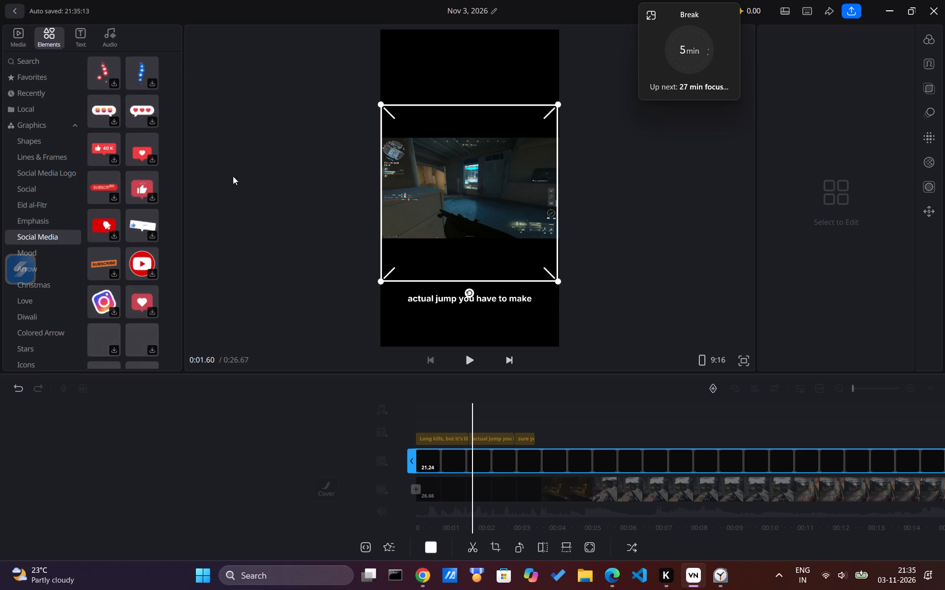
Extend the frame clip's end to the end of the video at 0:26.66.
{"action": "scroll", "coordinate": [692, 497], "scroll_direction": "left", "scroll_amount": 15}
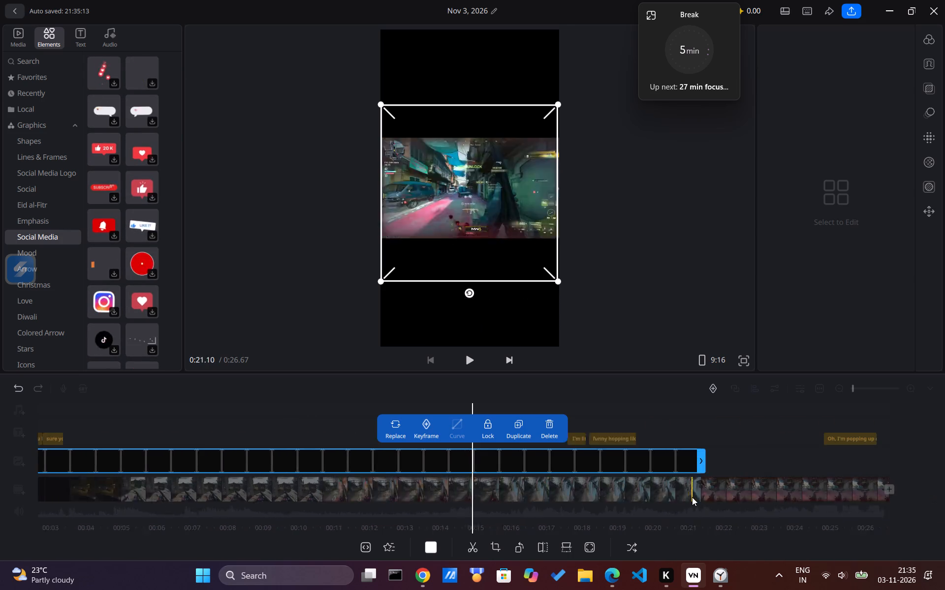
{"action": "scroll", "coordinate": [692, 497], "scroll_direction": "left", "scroll_amount": 8}
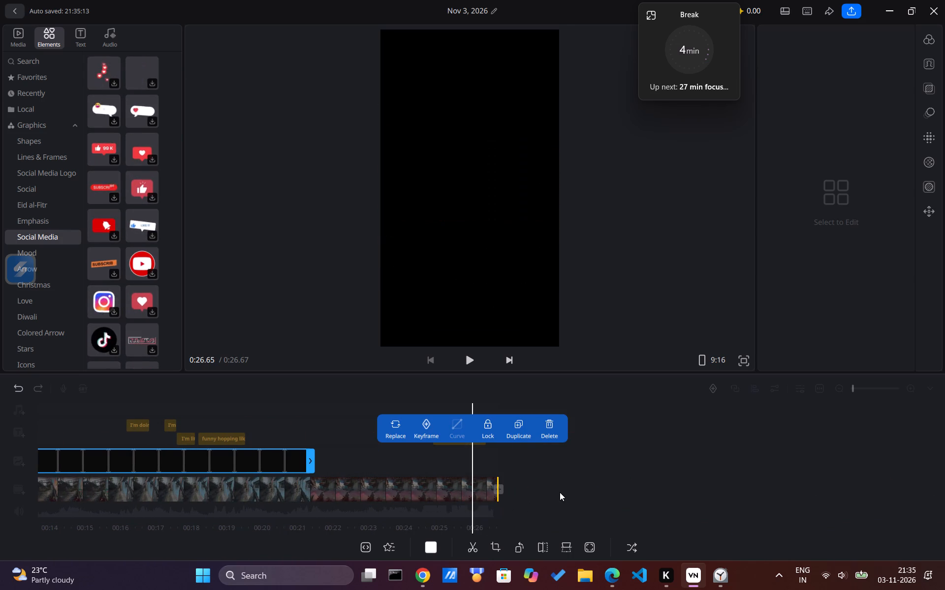
{"action": "scroll", "coordinate": [560, 492], "scroll_direction": "left", "scroll_amount": 1}
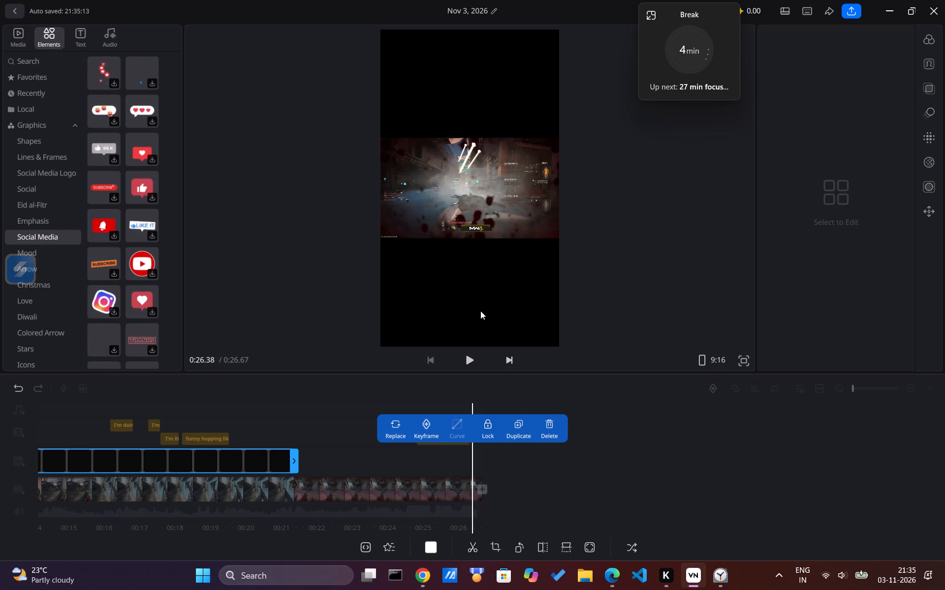
{"action": "key", "text": "space"}
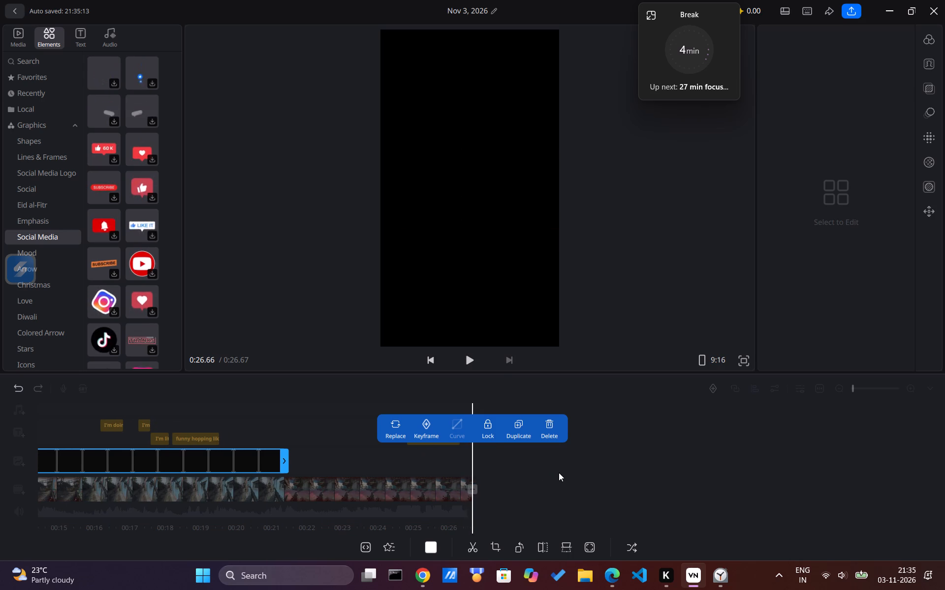
{"action": "left_click_drag", "start_coordinate": [285, 460], "coordinate": [464, 460]}
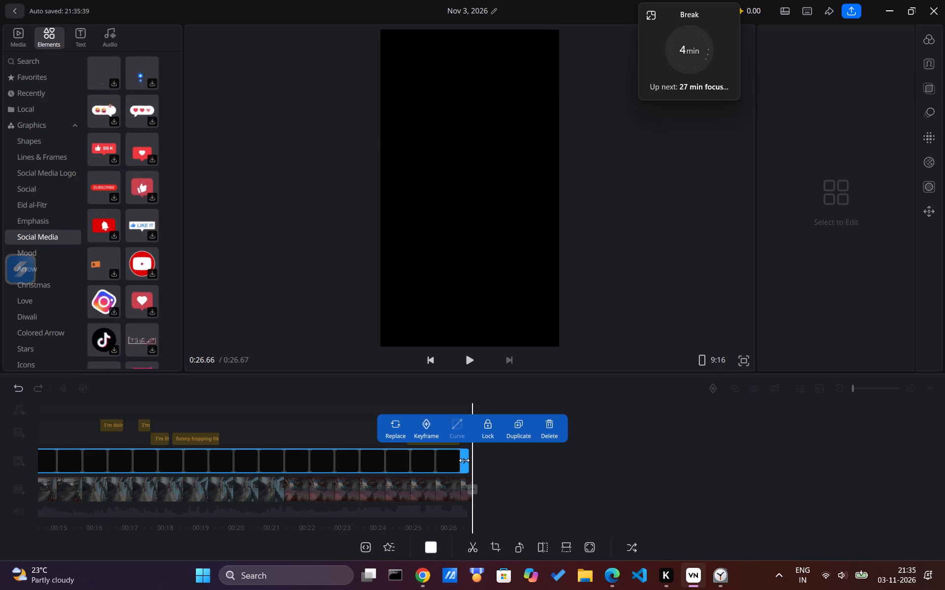
Delete the white frame clip from the timeline.
{"action": "scroll", "coordinate": [464, 460], "scroll_direction": "right", "scroll_amount": 5}
{"action": "key", "text": "space"}
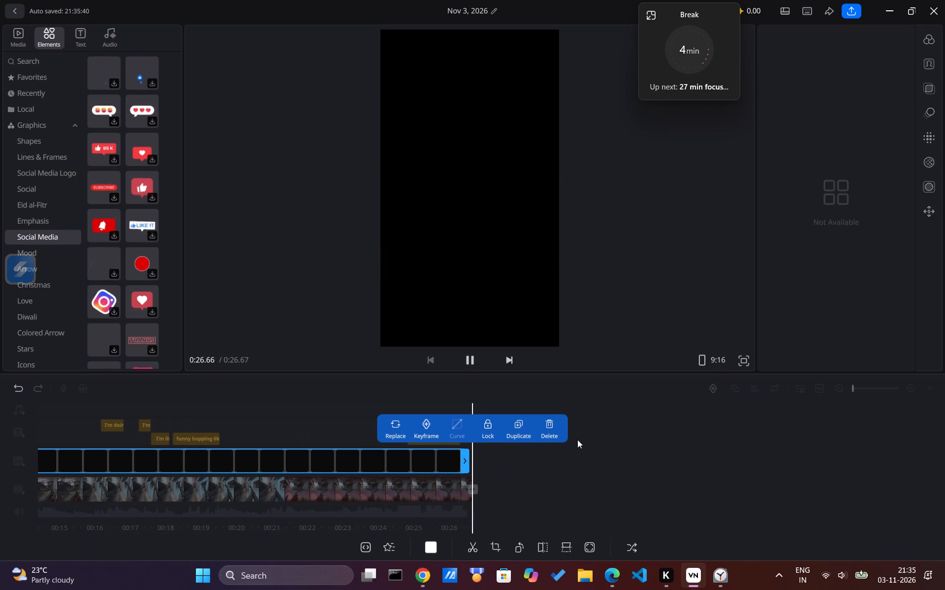
{"action": "left_click", "coordinate": [549, 425]}
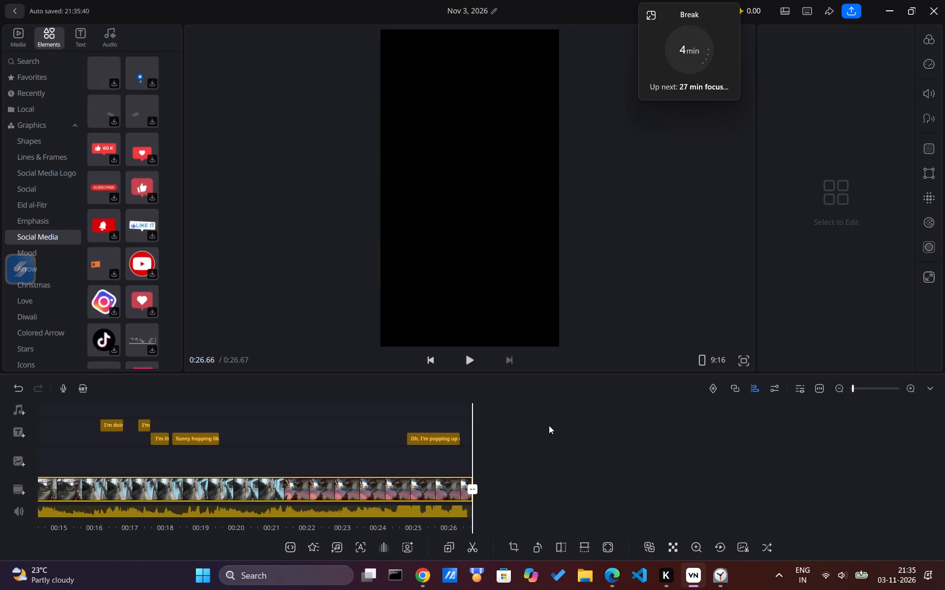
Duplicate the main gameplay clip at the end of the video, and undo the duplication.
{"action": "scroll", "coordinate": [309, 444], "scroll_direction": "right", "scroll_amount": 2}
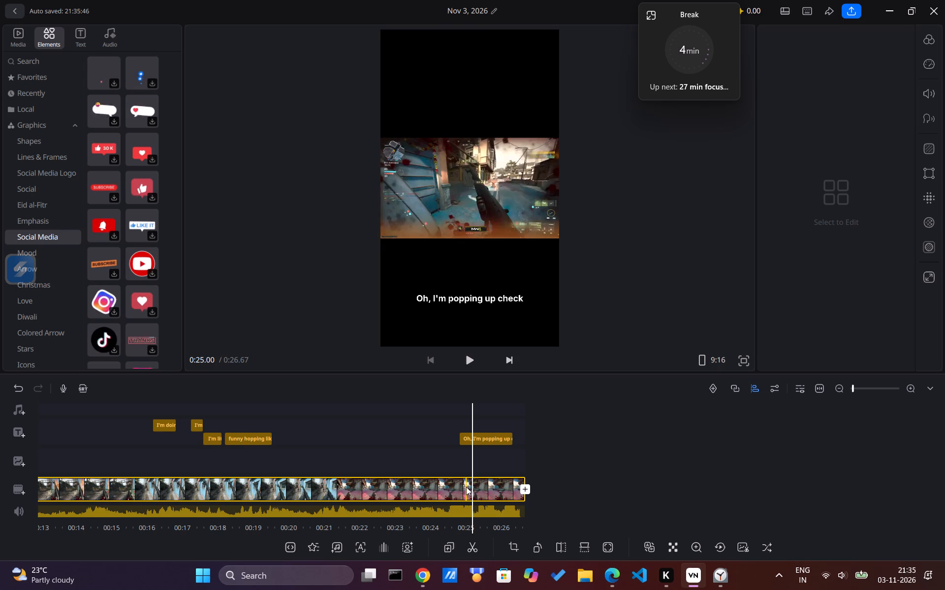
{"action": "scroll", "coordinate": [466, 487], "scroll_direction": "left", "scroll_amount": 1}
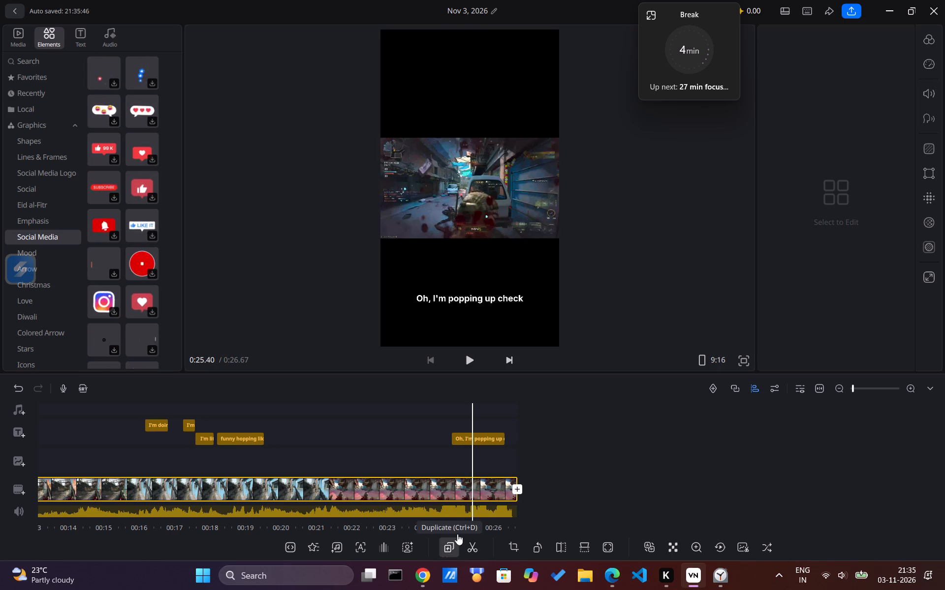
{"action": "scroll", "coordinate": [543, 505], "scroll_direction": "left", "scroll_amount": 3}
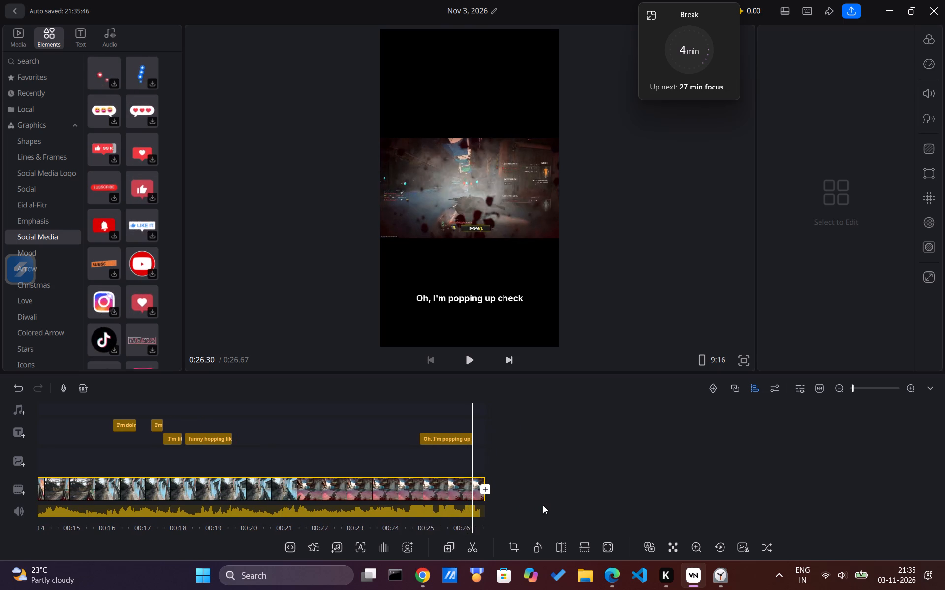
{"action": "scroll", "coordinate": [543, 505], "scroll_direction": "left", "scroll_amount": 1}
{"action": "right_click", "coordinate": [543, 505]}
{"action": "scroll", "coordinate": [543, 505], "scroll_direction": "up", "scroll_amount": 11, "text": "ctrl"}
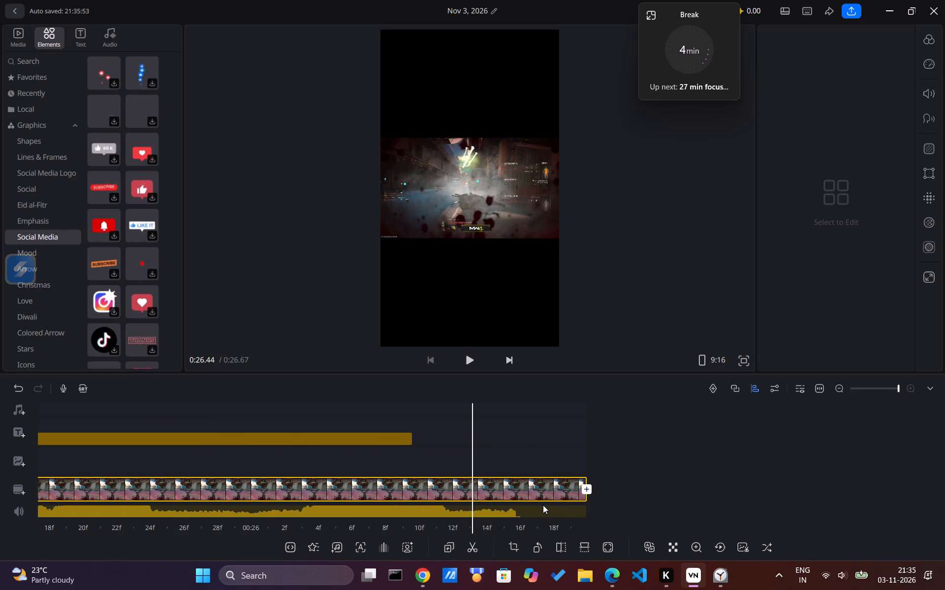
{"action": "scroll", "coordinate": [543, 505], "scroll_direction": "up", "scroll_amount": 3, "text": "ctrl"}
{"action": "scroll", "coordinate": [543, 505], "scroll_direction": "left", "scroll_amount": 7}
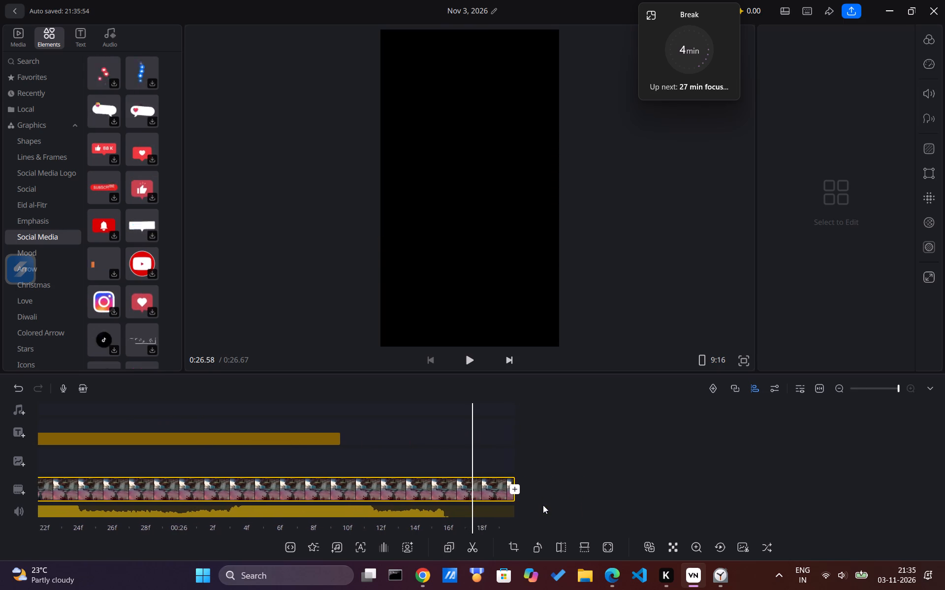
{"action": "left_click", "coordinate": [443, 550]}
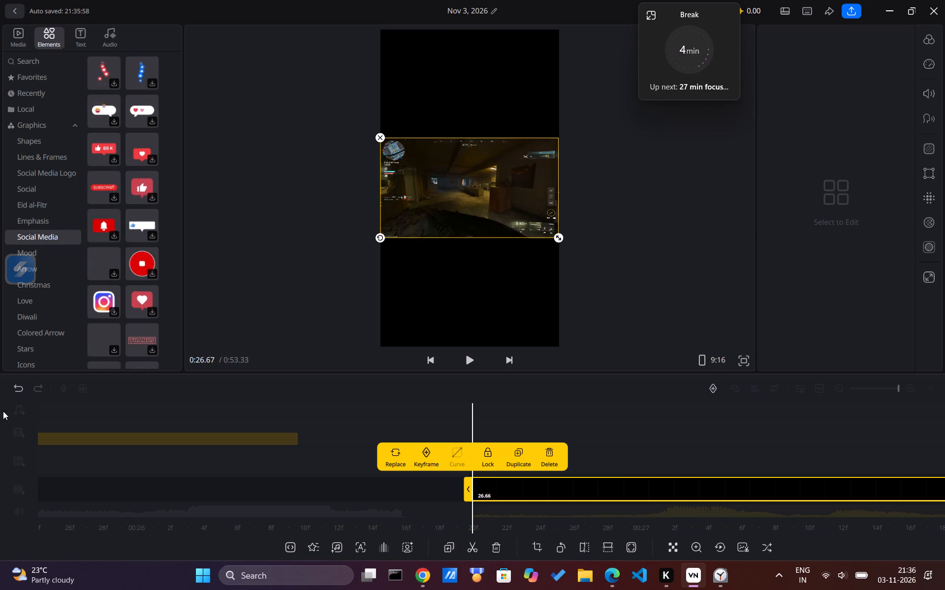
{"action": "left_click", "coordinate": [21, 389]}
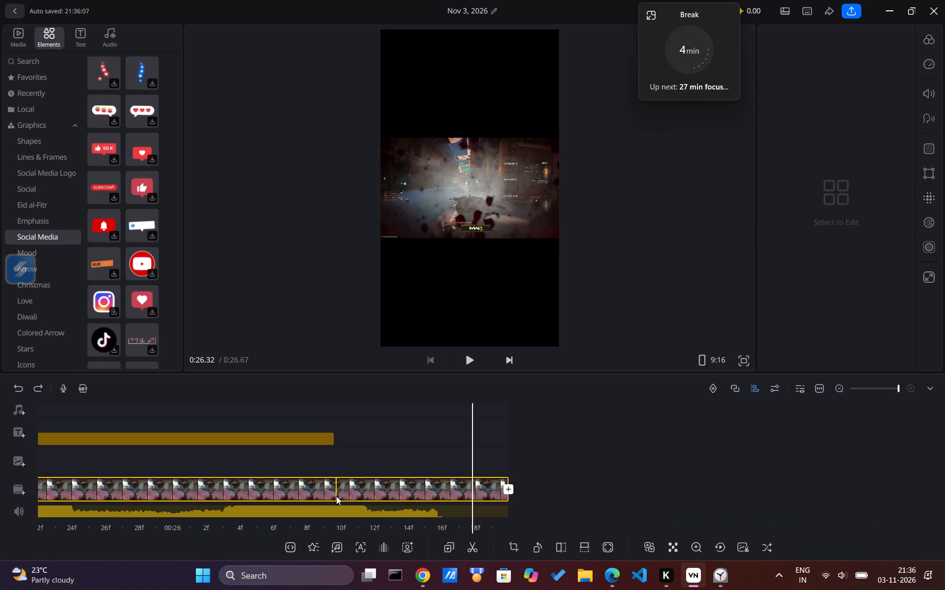
Inspect the end of the gameplay clip and play the footage from about 0:21.79 to the end.
{"action": "double_click", "coordinate": [478, 482]}
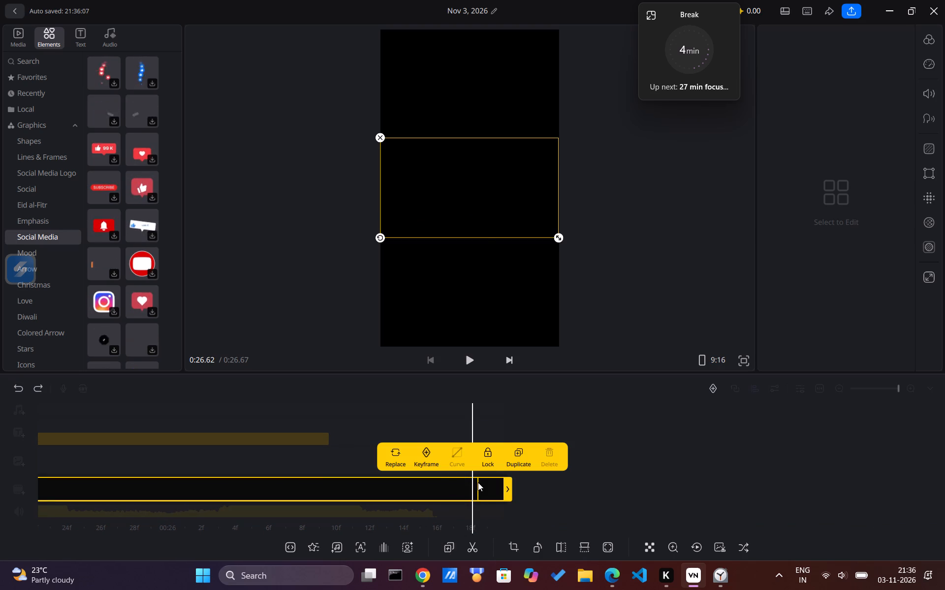
{"action": "left_click", "coordinate": [491, 246]}
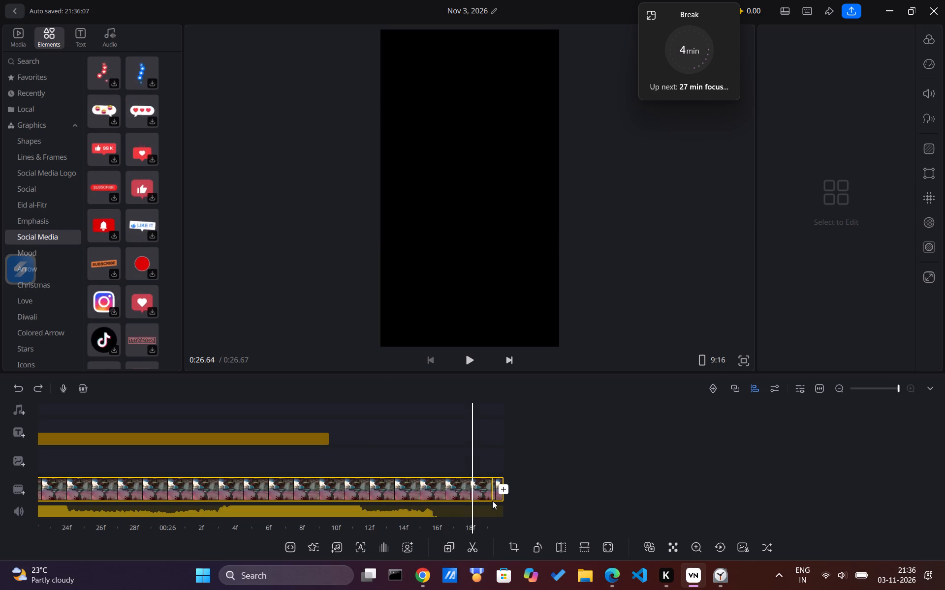
{"action": "scroll", "coordinate": [490, 498], "scroll_direction": "up", "scroll_amount": 2, "text": "ctrl"}
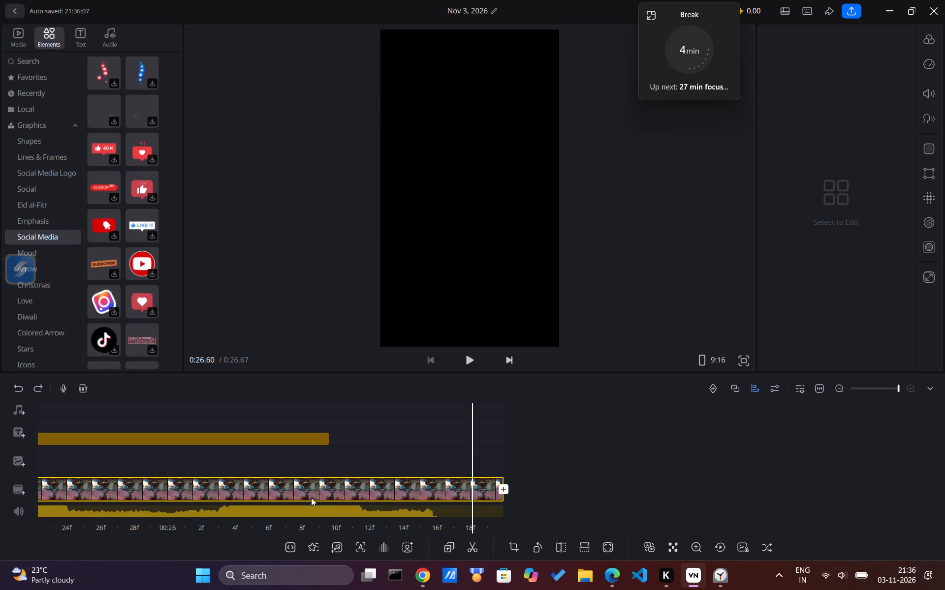
{"action": "scroll", "coordinate": [311, 498], "scroll_direction": "right", "scroll_amount": 19}
{"action": "scroll", "coordinate": [311, 498], "scroll_direction": "right", "scroll_amount": 3}
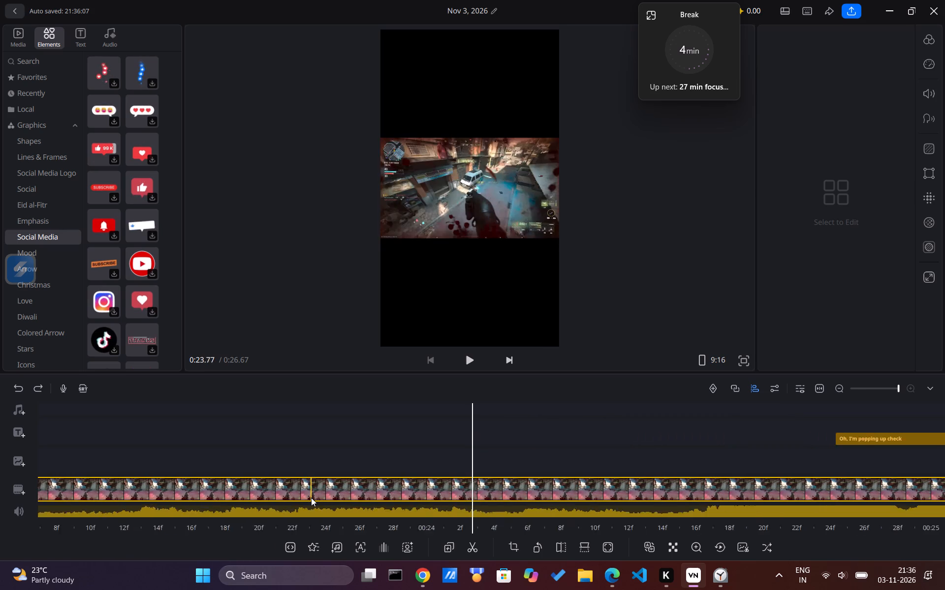
{"action": "scroll", "coordinate": [311, 498], "scroll_direction": "right", "scroll_amount": 1}
{"action": "double_click", "coordinate": [253, 480]}
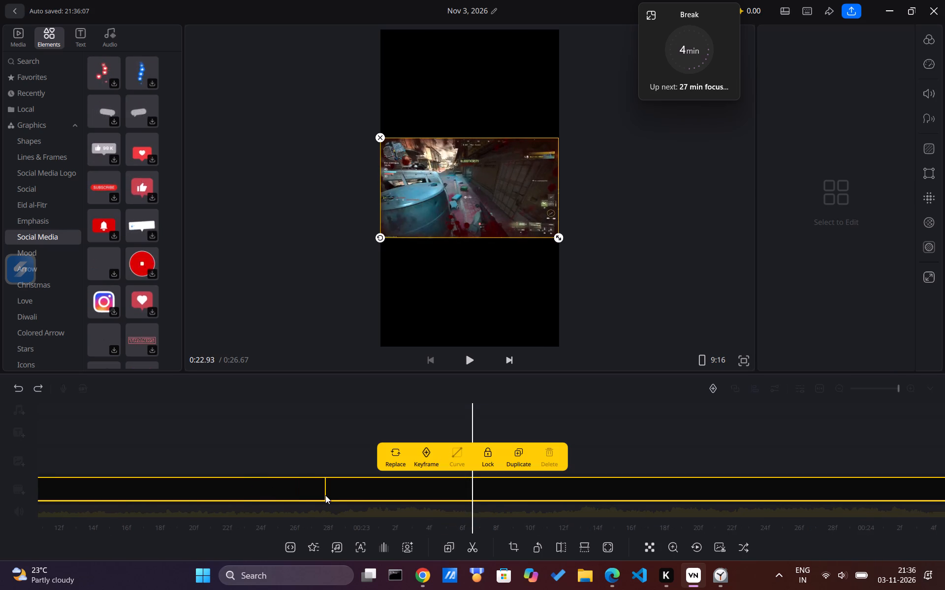
{"action": "double_click", "coordinate": [325, 495]}
{"action": "scroll", "coordinate": [204, 487], "scroll_direction": "right", "scroll_amount": 18}
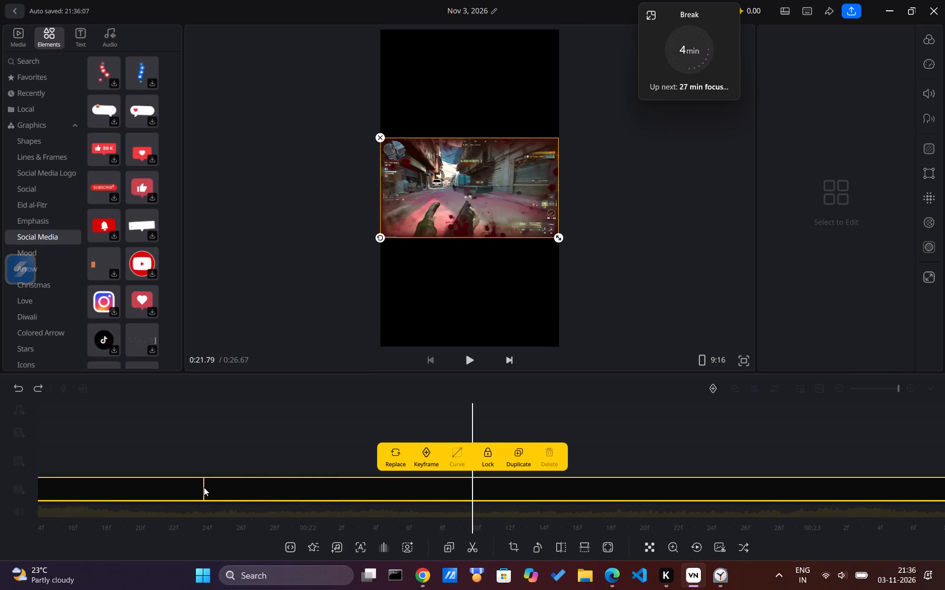
{"action": "key", "text": "space"}
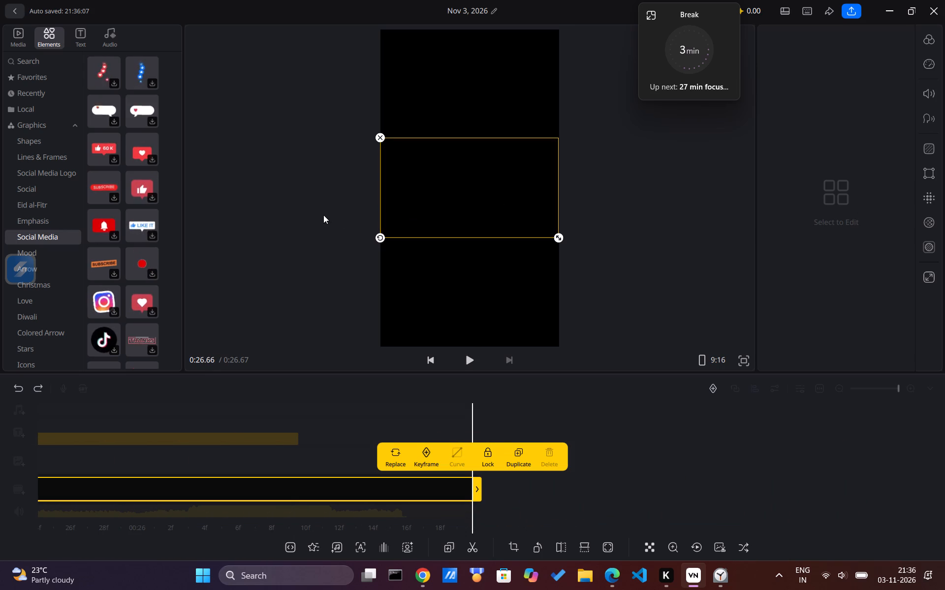
Return to the start of the video and play it through to about 0:16 to review footage and captions.
{"action": "scroll", "coordinate": [348, 491], "scroll_direction": "right", "scroll_amount": 16}
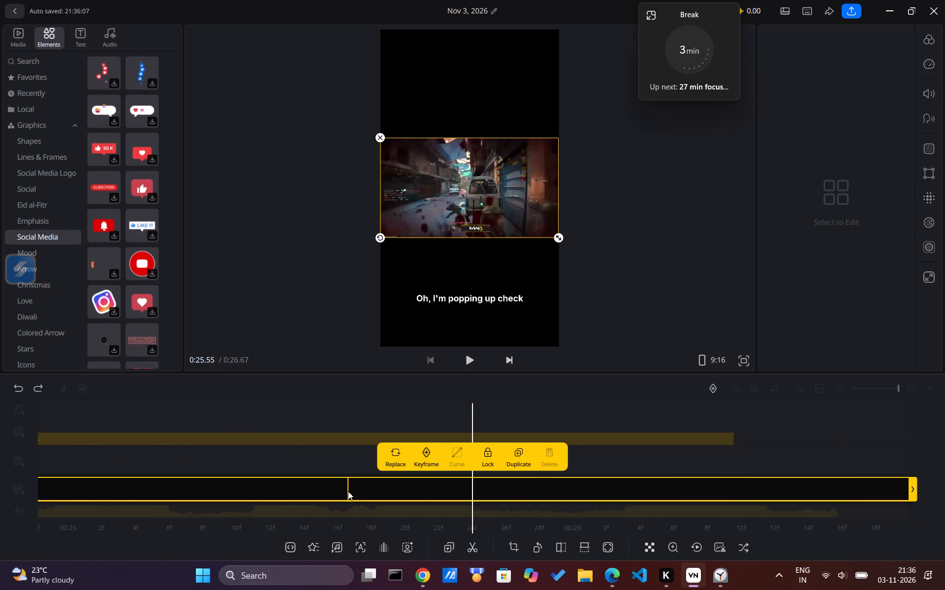
{"action": "scroll", "coordinate": [348, 491], "scroll_direction": "right", "scroll_amount": 20}
{"action": "scroll", "coordinate": [348, 491], "scroll_direction": "right", "scroll_amount": 15}
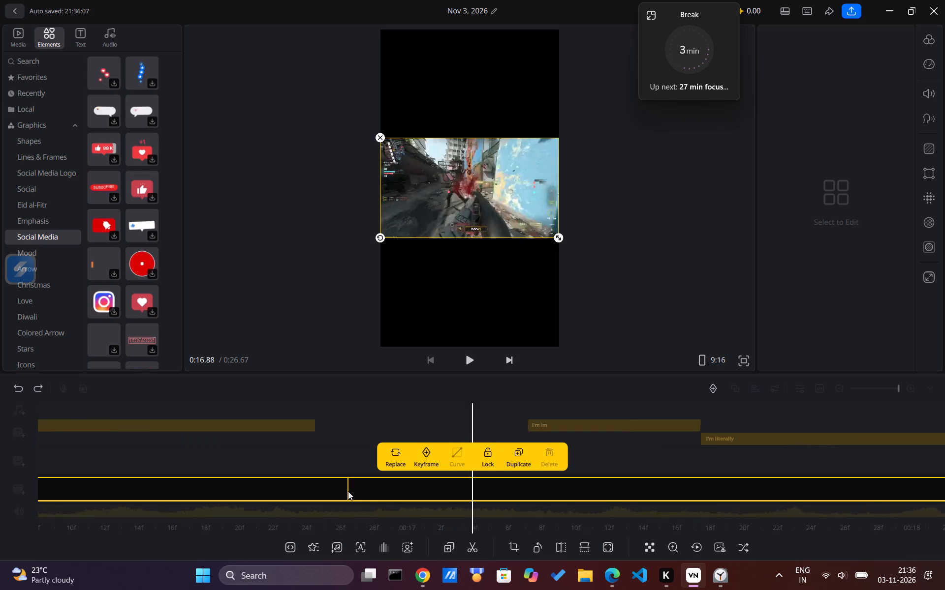
{"action": "scroll", "coordinate": [348, 491], "scroll_direction": "right", "scroll_amount": 8}
{"action": "scroll", "coordinate": [348, 491], "scroll_direction": "right", "scroll_amount": 20}
{"action": "scroll", "coordinate": [348, 491], "scroll_direction": "right", "scroll_amount": 20}
{"action": "scroll", "coordinate": [348, 491], "scroll_direction": "right", "scroll_amount": 20}
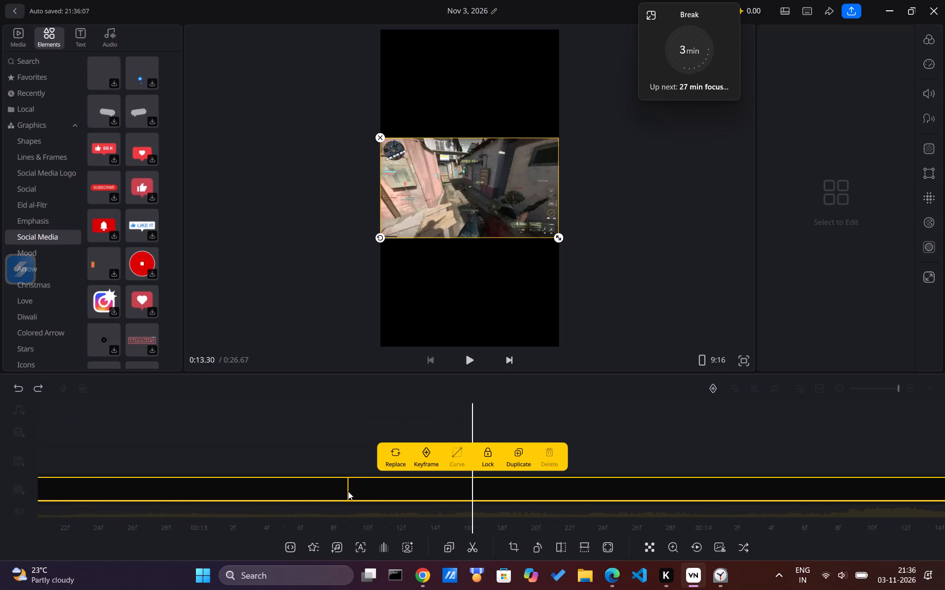
{"action": "scroll", "coordinate": [348, 491], "scroll_direction": "right", "scroll_amount": 17}
{"action": "scroll", "coordinate": [348, 491], "scroll_direction": "right", "scroll_amount": 20}
{"action": "scroll", "coordinate": [348, 491], "scroll_direction": "right", "scroll_amount": 20}
{"action": "scroll", "coordinate": [348, 491], "scroll_direction": "right", "scroll_amount": 18}
{"action": "scroll", "coordinate": [348, 491], "scroll_direction": "right", "scroll_amount": 7}
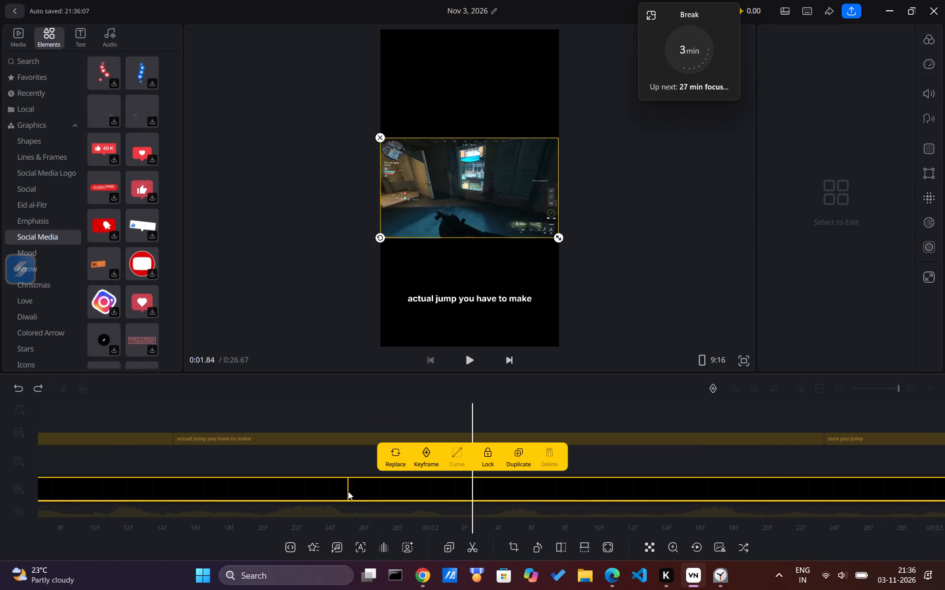
{"action": "scroll", "coordinate": [348, 491], "scroll_direction": "right", "scroll_amount": 8}
{"action": "scroll", "coordinate": [348, 491], "scroll_direction": "up", "scroll_amount": 7, "text": "ctrl"}
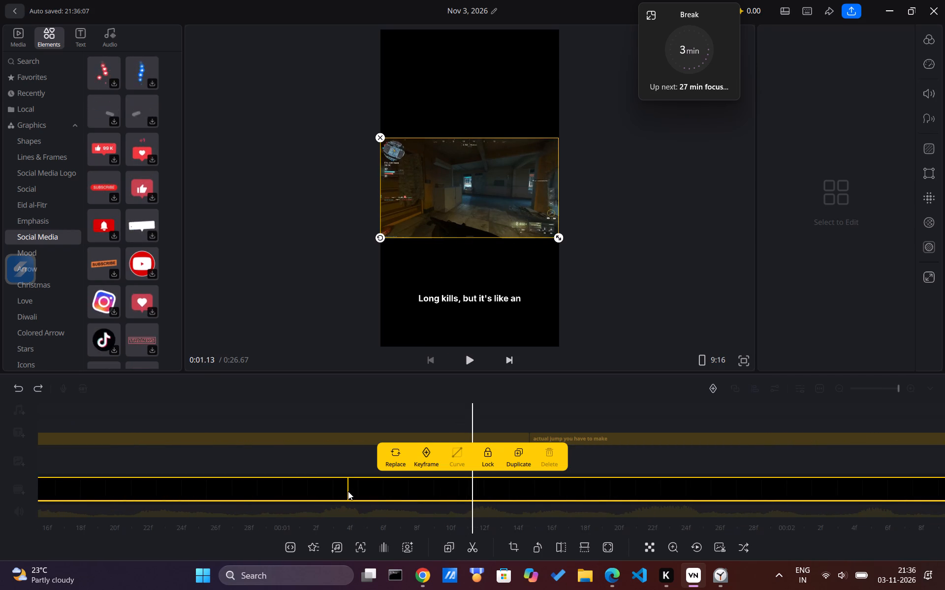
{"action": "scroll", "coordinate": [348, 491], "scroll_direction": "down", "scroll_amount": 7, "text": "ctrl"}
{"action": "scroll", "coordinate": [348, 491], "scroll_direction": "right", "scroll_amount": 6}
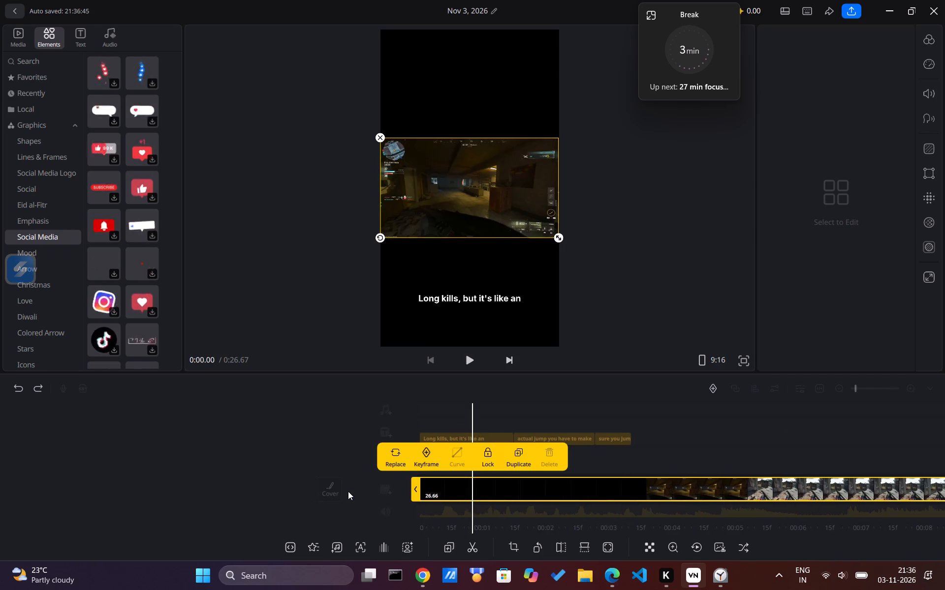
{"action": "key", "text": "space"}
{"action": "double_click", "coordinate": [617, 297]}
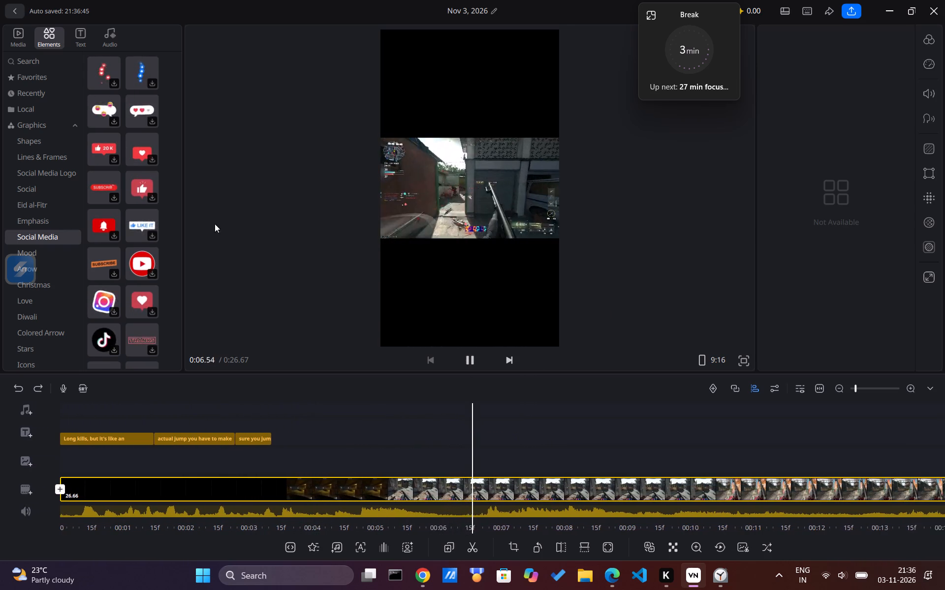
{"action": "scroll", "coordinate": [127, 228], "scroll_direction": "down", "scroll_amount": 4}
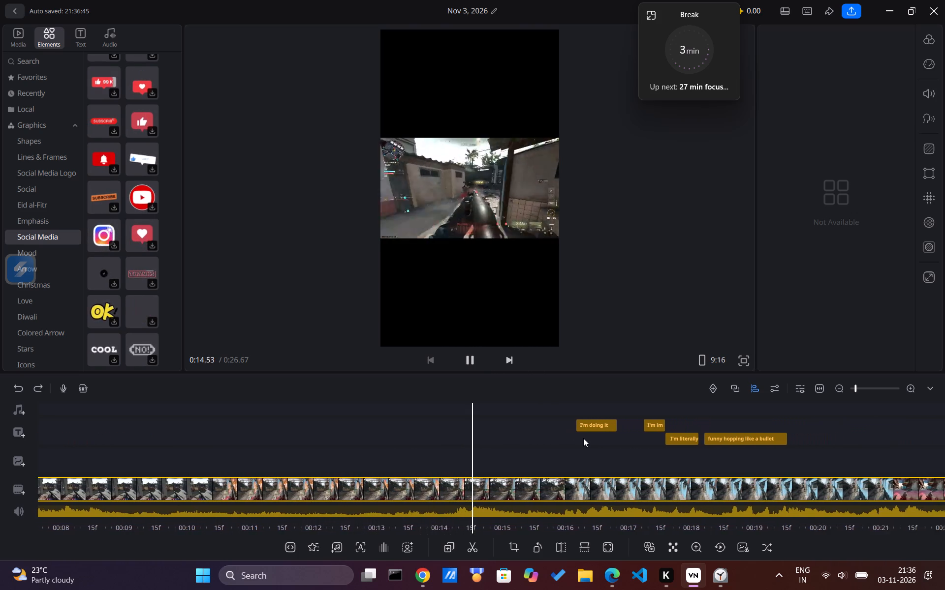
{"action": "key", "text": "space"}
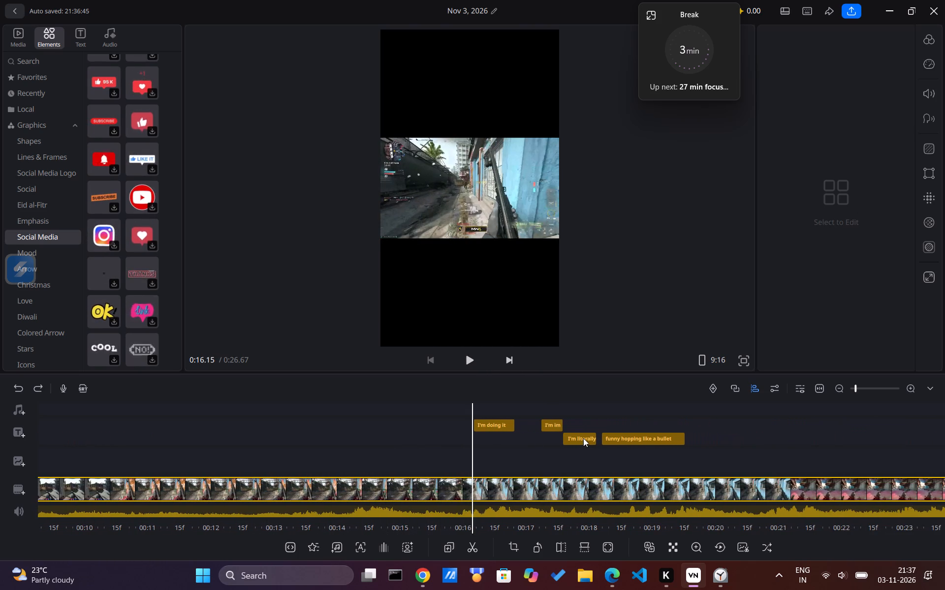
Scrub through the timeline and examine the closing frames of the gameplay clip, up to 0:26.66.
{"action": "scroll", "coordinate": [749, 473], "scroll_direction": "left", "scroll_amount": 9}
{"action": "scroll", "coordinate": [749, 473], "scroll_direction": "right", "scroll_amount": 4}
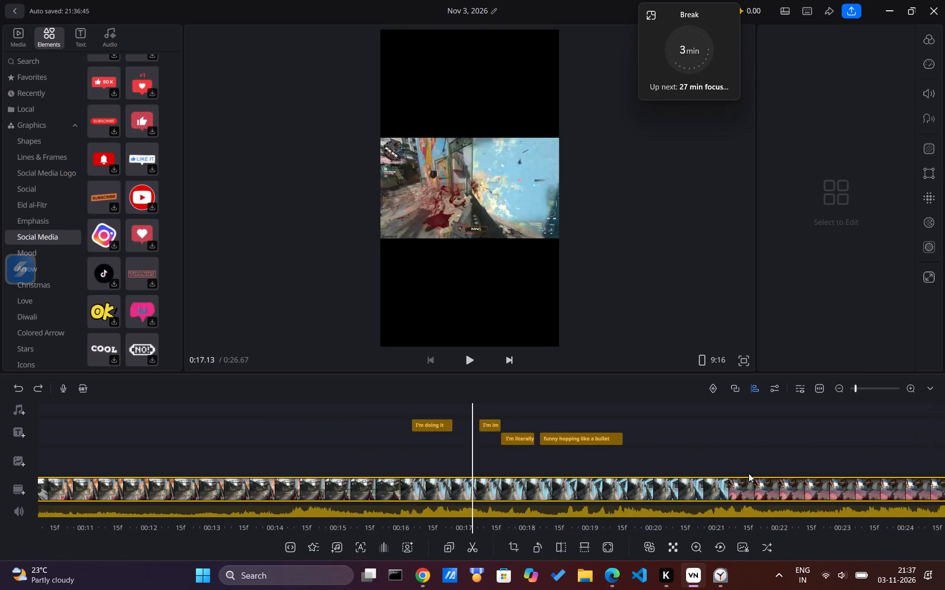
{"action": "scroll", "coordinate": [749, 473], "scroll_direction": "right", "scroll_amount": 12}
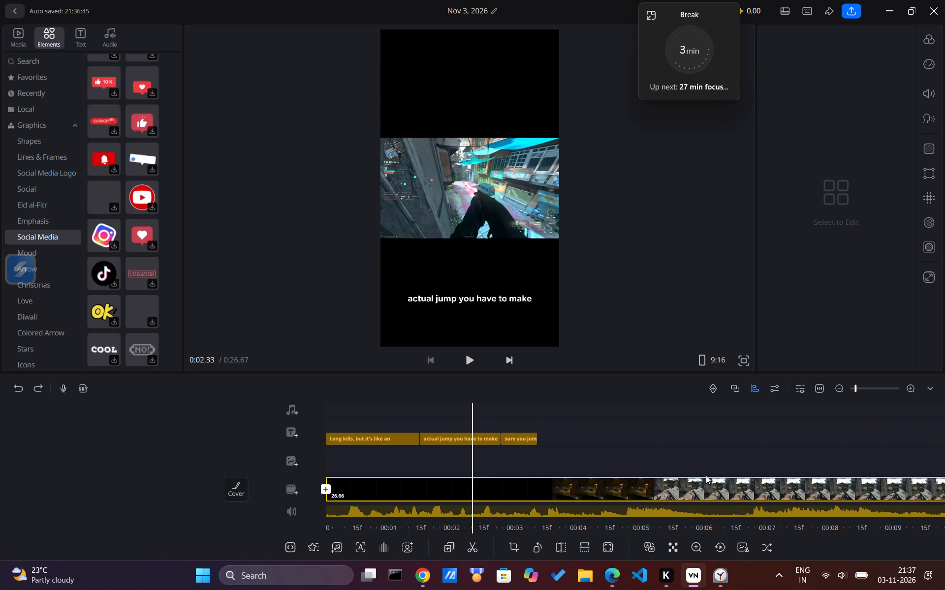
{"action": "scroll", "coordinate": [706, 476], "scroll_direction": "left", "scroll_amount": 19}
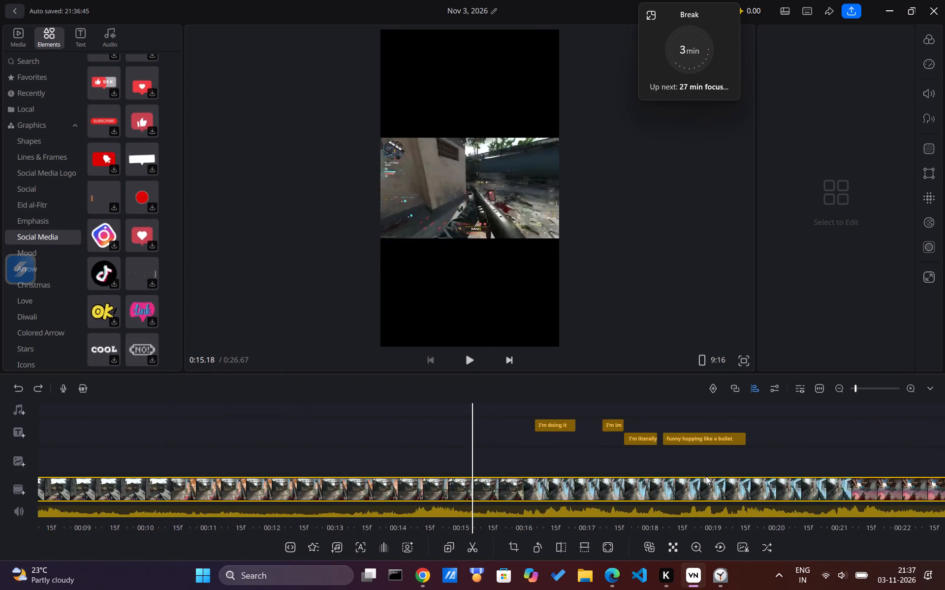
{"action": "scroll", "coordinate": [706, 476], "scroll_direction": "left", "scroll_amount": 10}
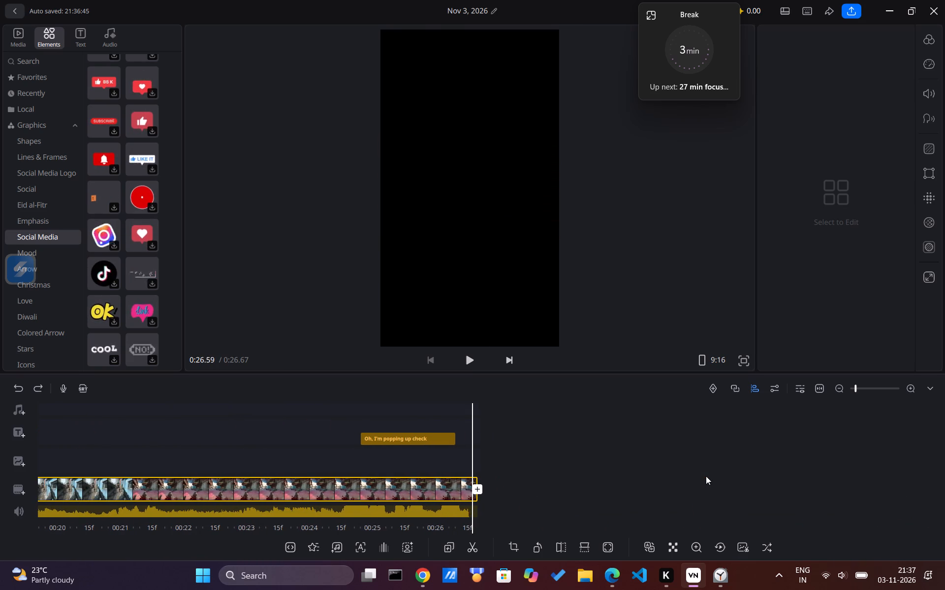
{"action": "scroll", "coordinate": [706, 476], "scroll_direction": "left", "scroll_amount": 1}
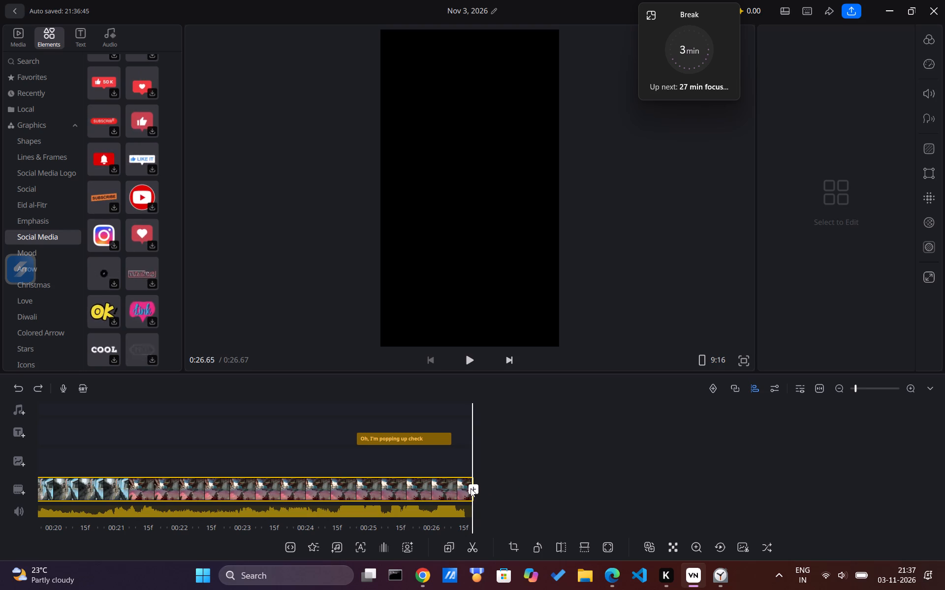
{"action": "left_click", "coordinate": [470, 488]}
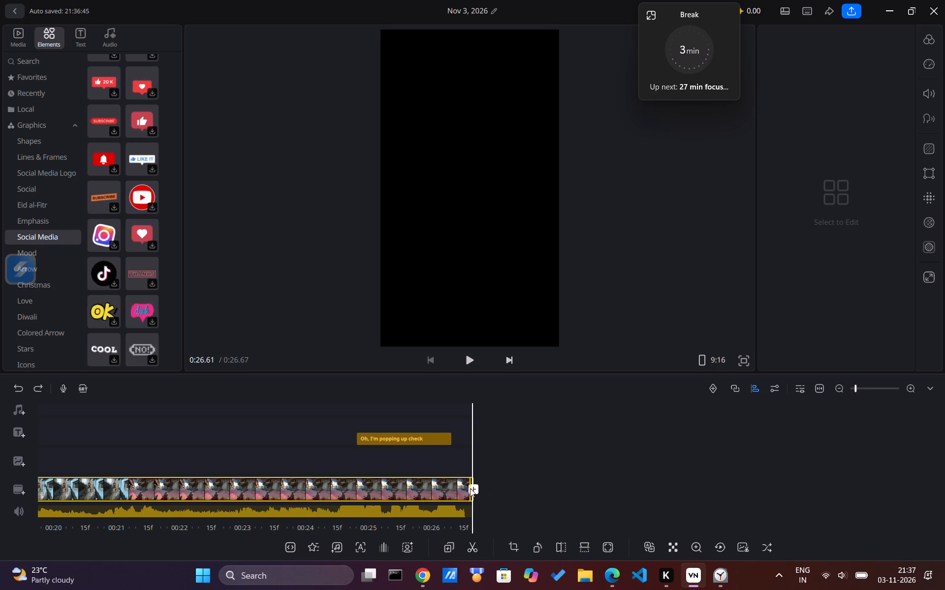
{"action": "scroll", "coordinate": [470, 488], "scroll_direction": "right", "scroll_amount": 1}
{"action": "scroll", "coordinate": [470, 488], "scroll_direction": "left", "scroll_amount": 1}
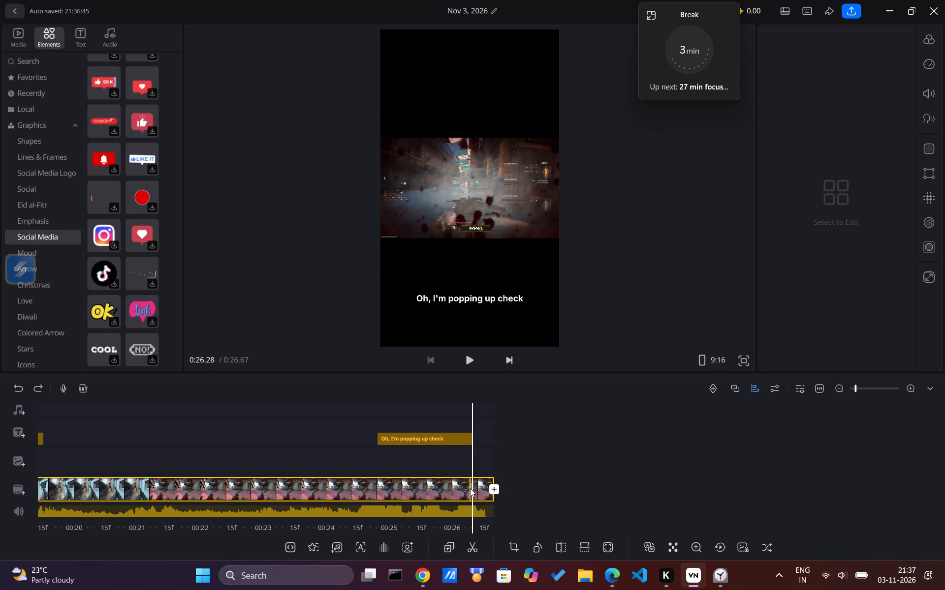
{"action": "scroll", "coordinate": [470, 488], "scroll_direction": "left", "scroll_amount": 1}
{"action": "scroll", "coordinate": [470, 488], "scroll_direction": "up", "scroll_amount": 3, "text": "ctrl"}
{"action": "scroll", "coordinate": [470, 488], "scroll_direction": "left", "scroll_amount": 1}
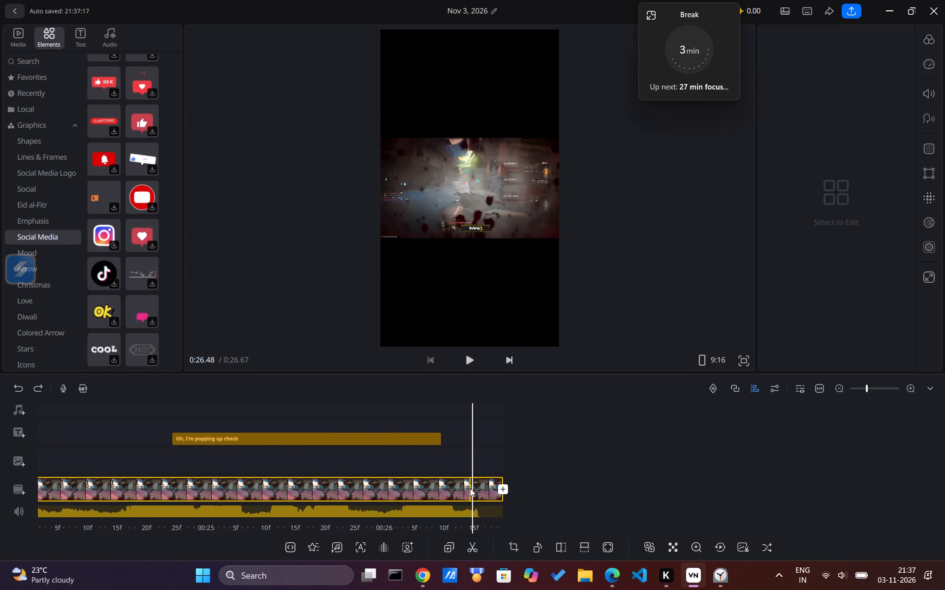
{"action": "scroll", "coordinate": [470, 488], "scroll_direction": "left", "scroll_amount": 1}
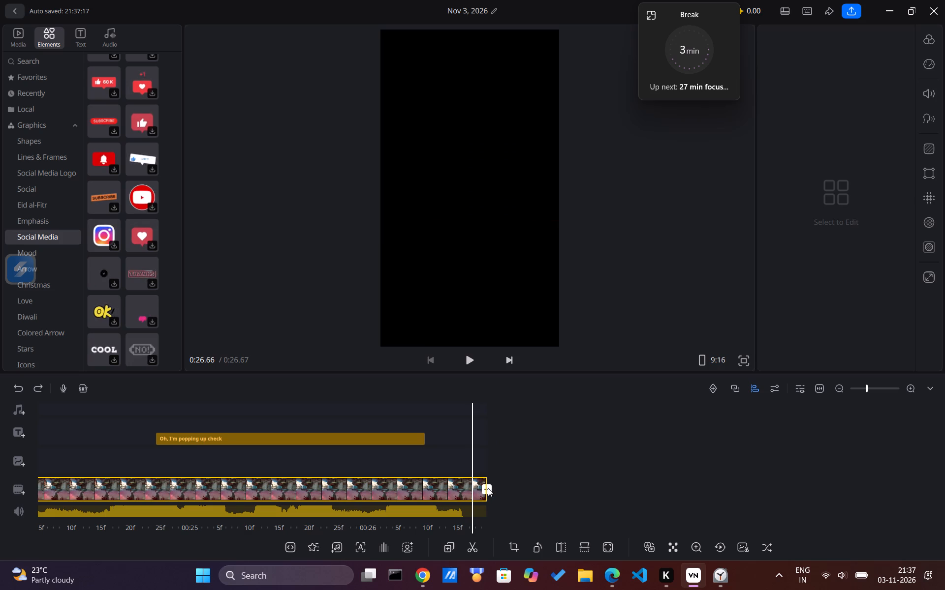
{"action": "left_click", "coordinate": [488, 488]}
{"action": "left_click", "coordinate": [488, 488]}
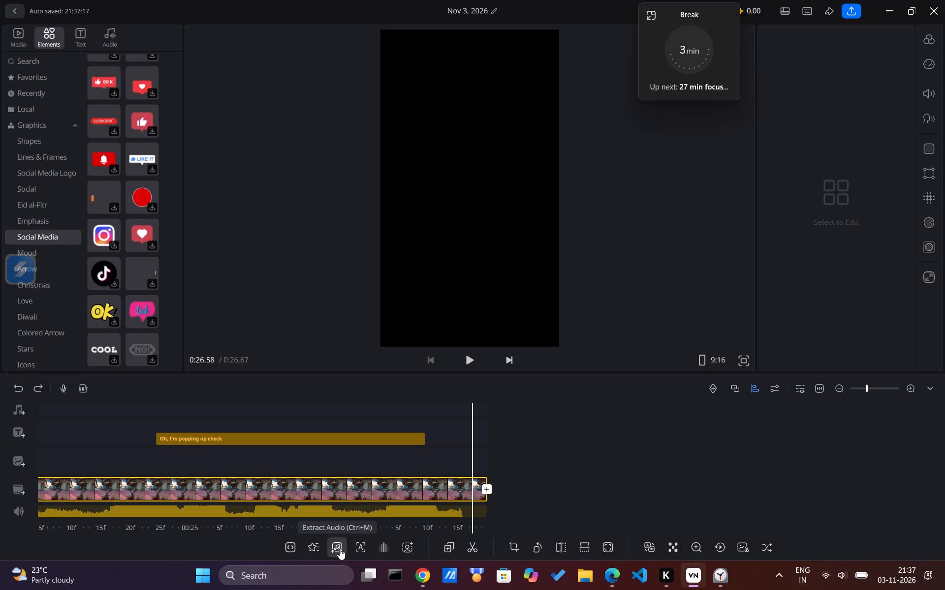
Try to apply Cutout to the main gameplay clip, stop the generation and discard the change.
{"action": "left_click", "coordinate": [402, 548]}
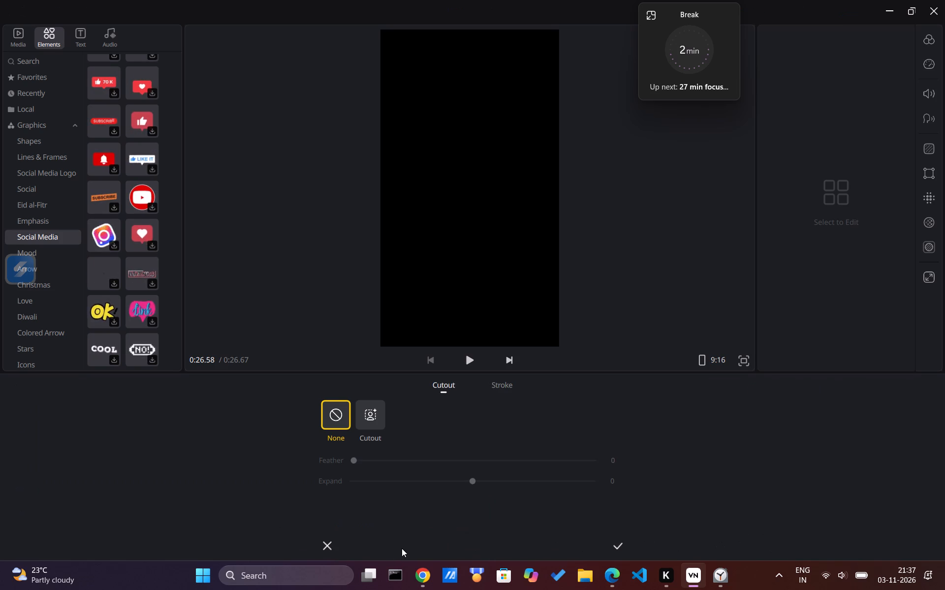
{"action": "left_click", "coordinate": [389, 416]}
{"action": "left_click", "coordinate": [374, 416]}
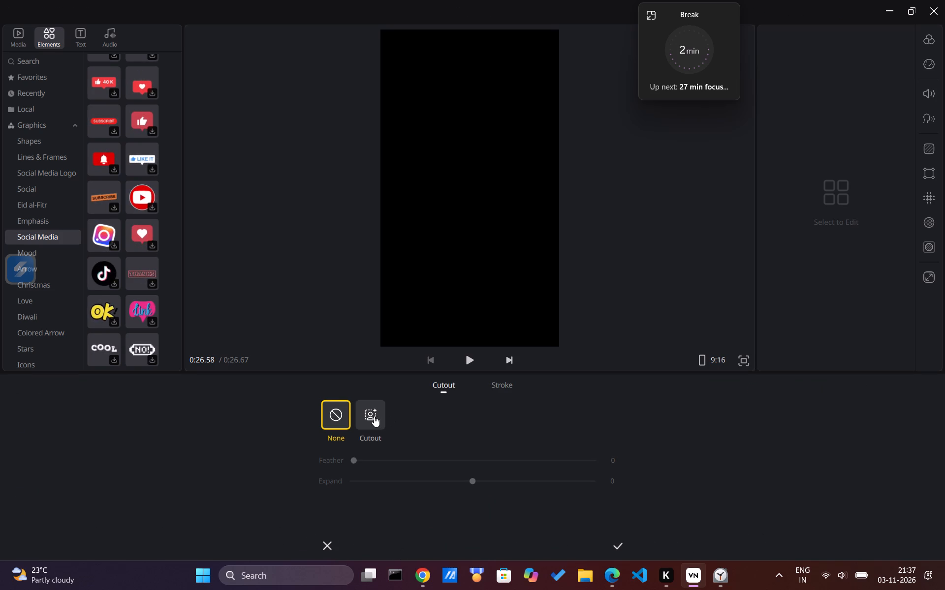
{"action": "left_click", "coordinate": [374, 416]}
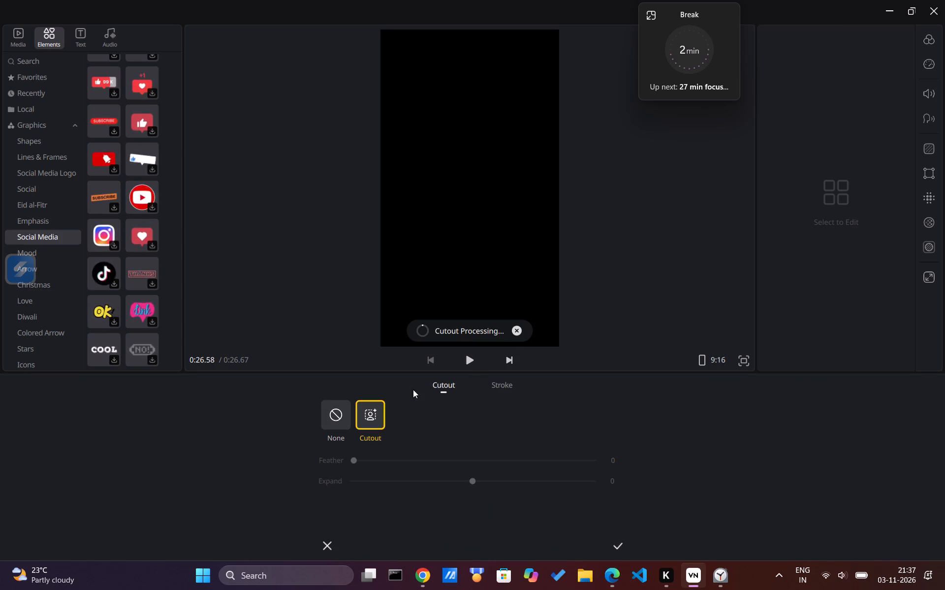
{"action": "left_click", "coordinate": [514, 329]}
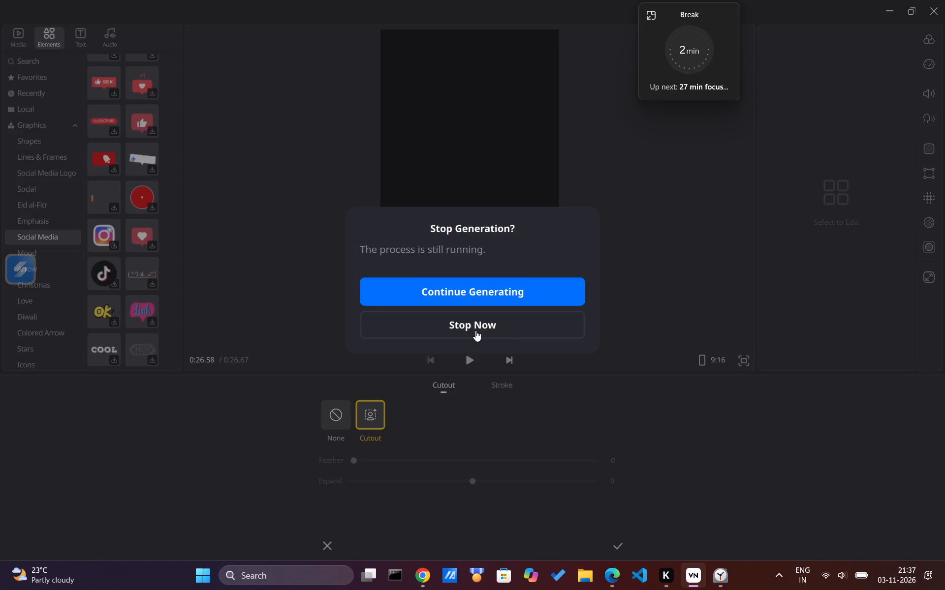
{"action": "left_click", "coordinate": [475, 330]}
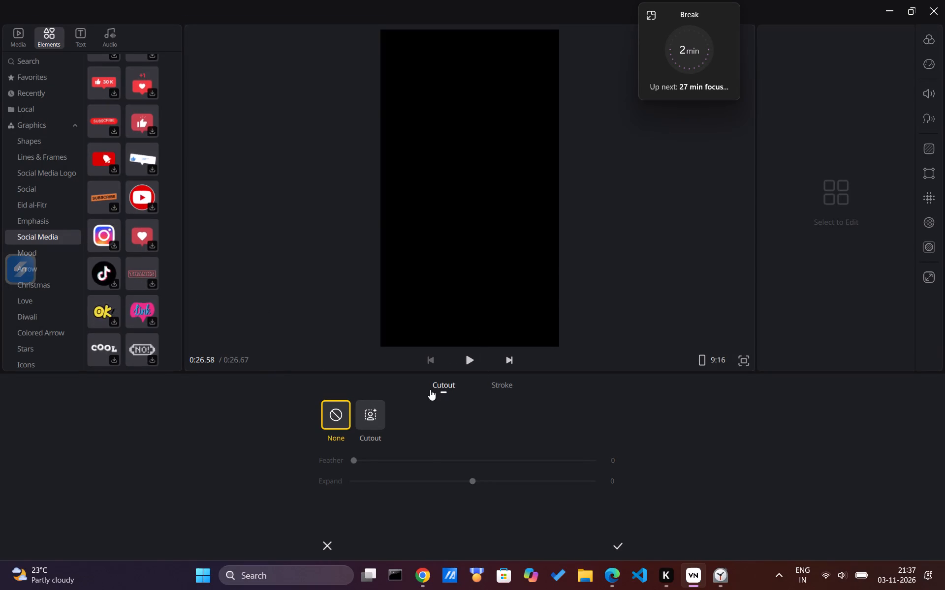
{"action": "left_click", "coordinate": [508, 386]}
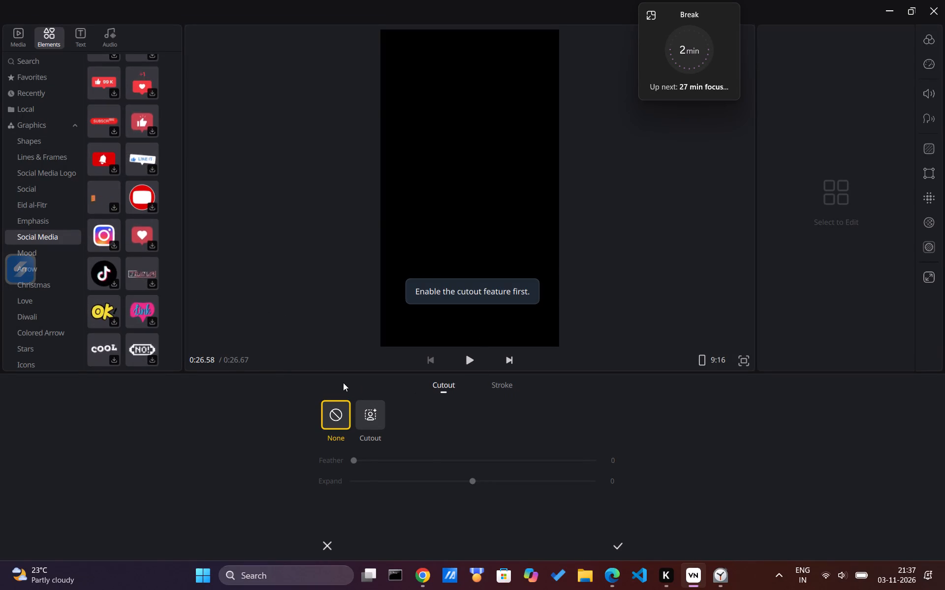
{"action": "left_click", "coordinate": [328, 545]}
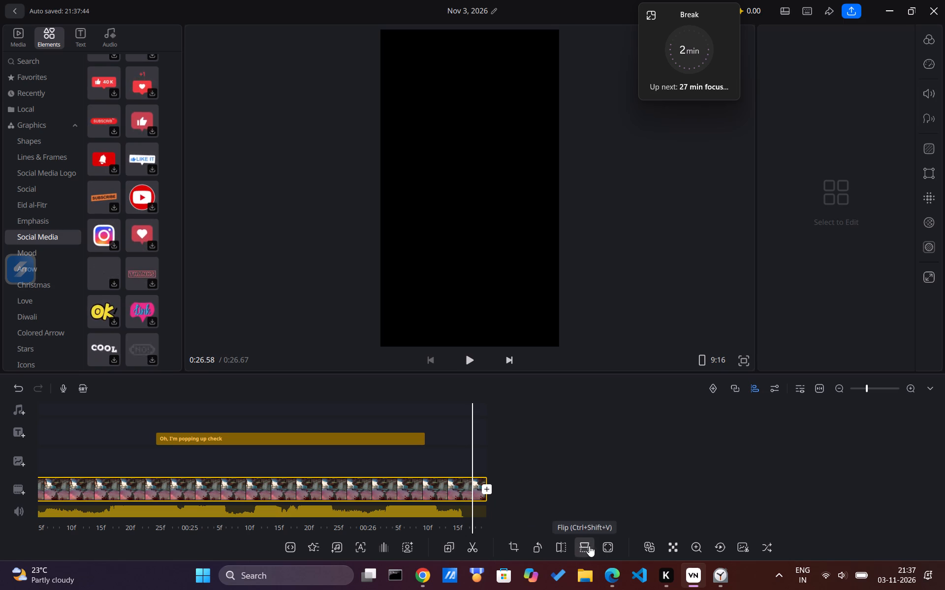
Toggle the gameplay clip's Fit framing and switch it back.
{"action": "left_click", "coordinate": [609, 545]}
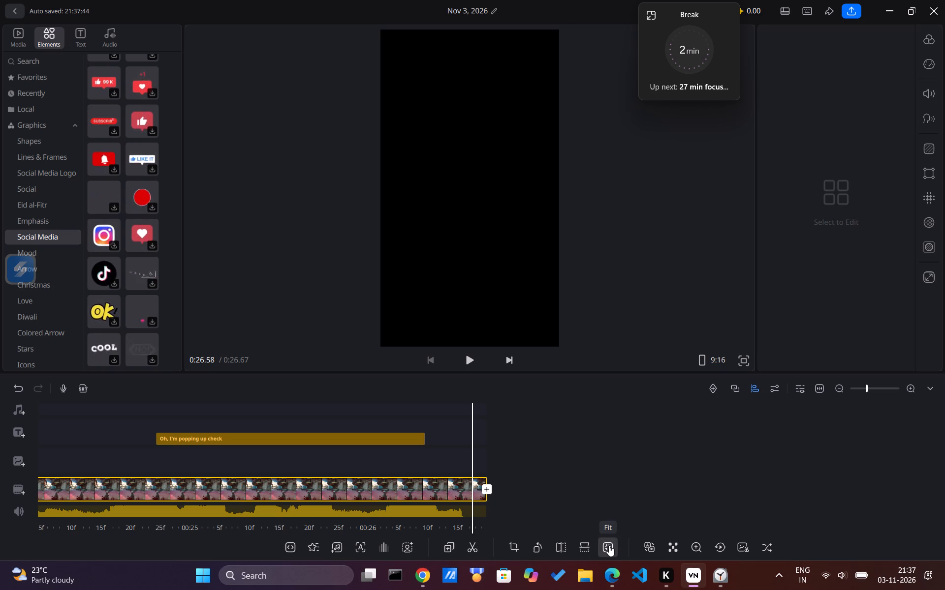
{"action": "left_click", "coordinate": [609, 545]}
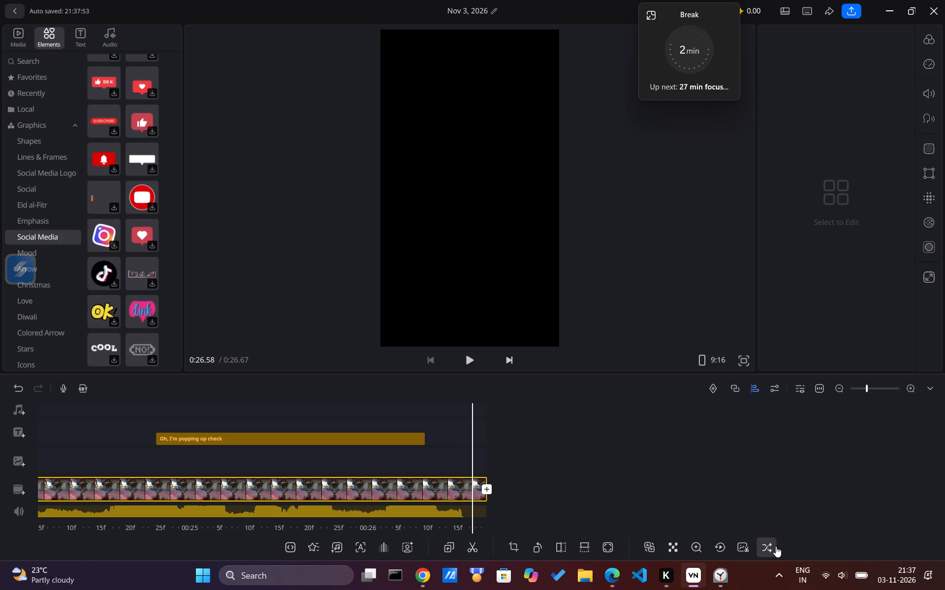
Play the closing frames of the gameplay clip from about 0:26.08 to the end.
{"action": "scroll", "coordinate": [452, 496], "scroll_direction": "up", "scroll_amount": 2, "text": "ctrl"}
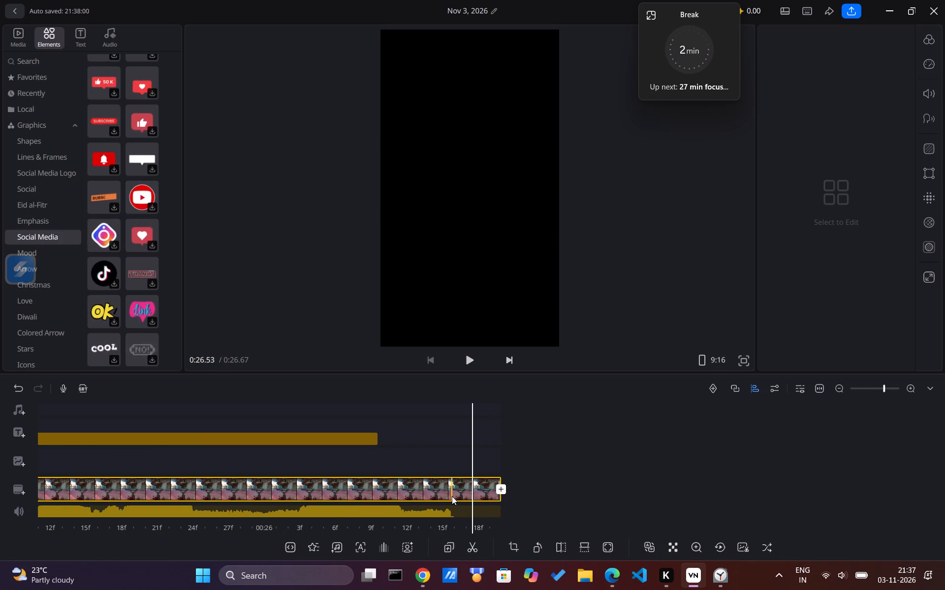
{"action": "key", "text": "space"}
{"action": "scroll", "coordinate": [452, 496], "scroll_direction": "right", "scroll_amount": 5}
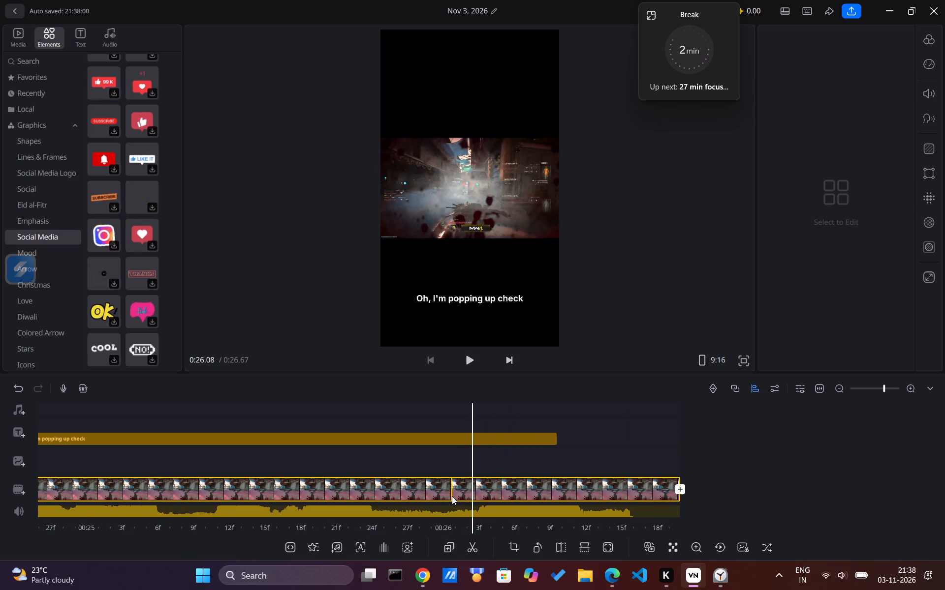
{"action": "key", "text": "space"}
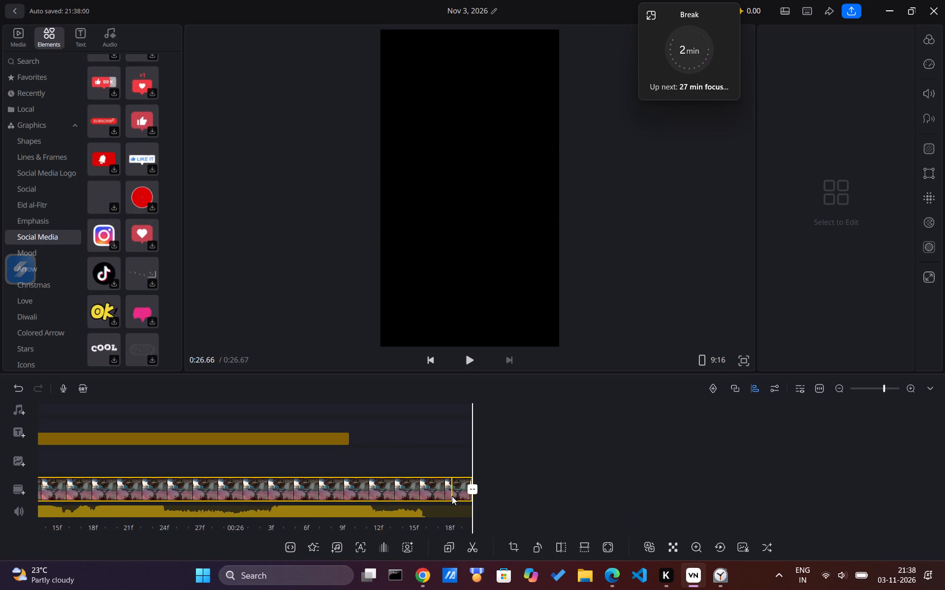
{"action": "scroll", "coordinate": [452, 496], "scroll_direction": "right", "scroll_amount": 5}
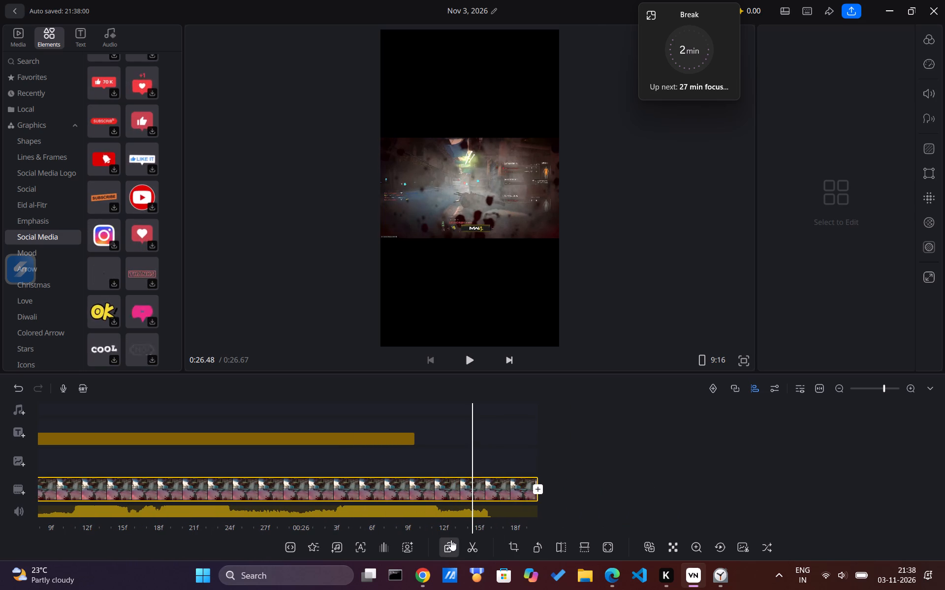
Apply a 1.4-second audio fade-out to the end of the main gameplay clip, leaving the fade-in at 0.0.
{"action": "left_click", "coordinate": [384, 541]}
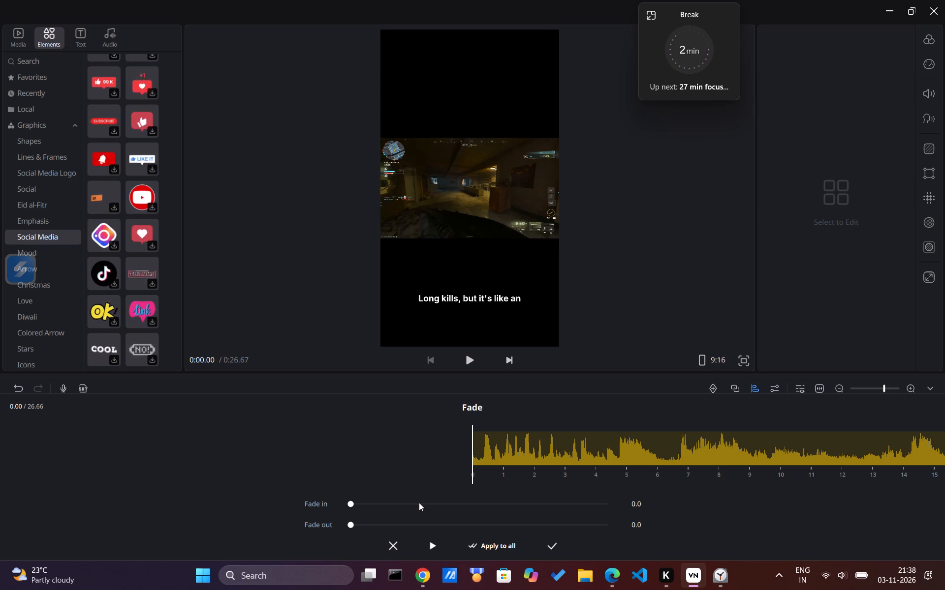
{"action": "scroll", "coordinate": [604, 446], "scroll_direction": "left", "scroll_amount": 11}
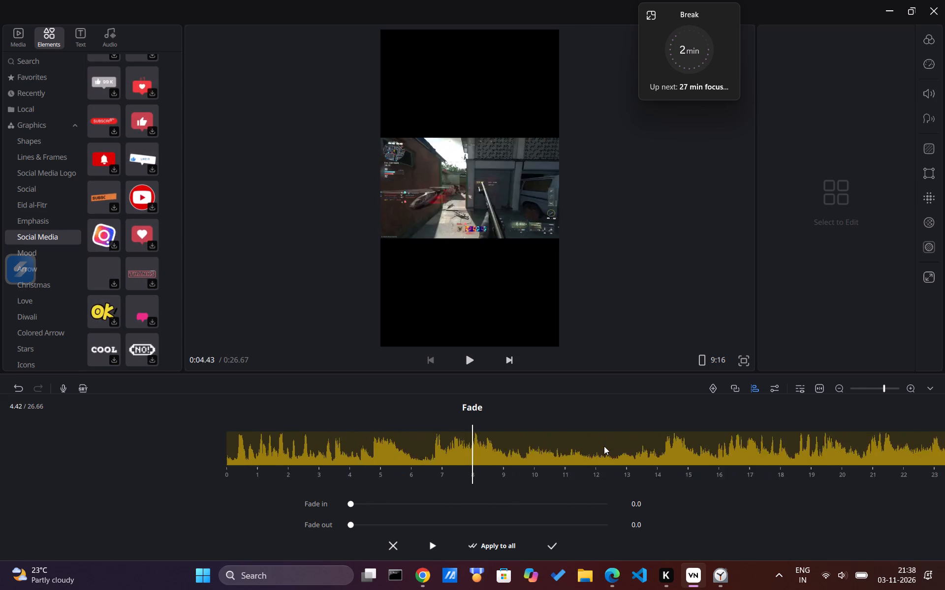
{"action": "scroll", "coordinate": [604, 446], "scroll_direction": "left", "scroll_amount": 8}
{"action": "scroll", "coordinate": [604, 446], "scroll_direction": "right", "scroll_amount": 8}
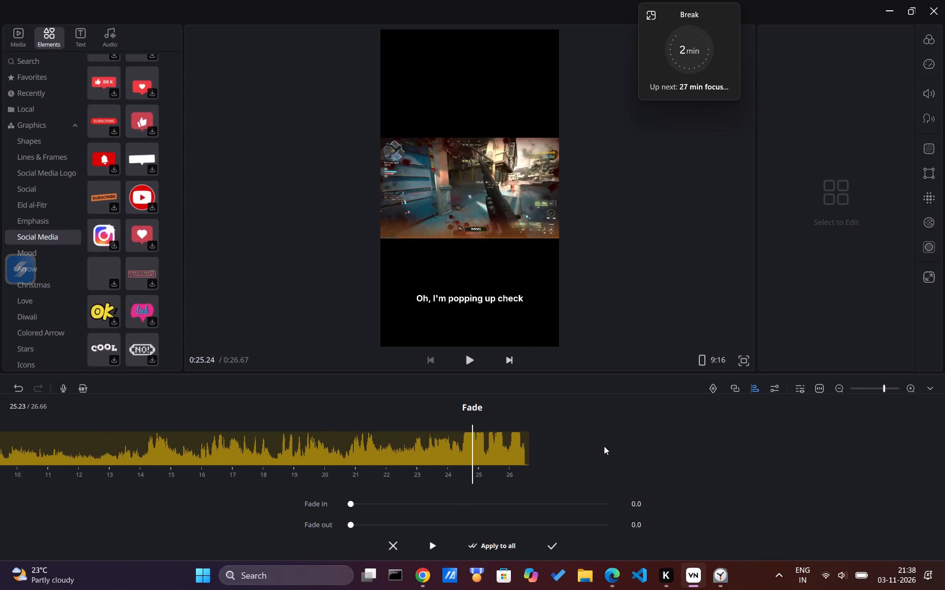
{"action": "scroll", "coordinate": [604, 446], "scroll_direction": "left", "scroll_amount": 2}
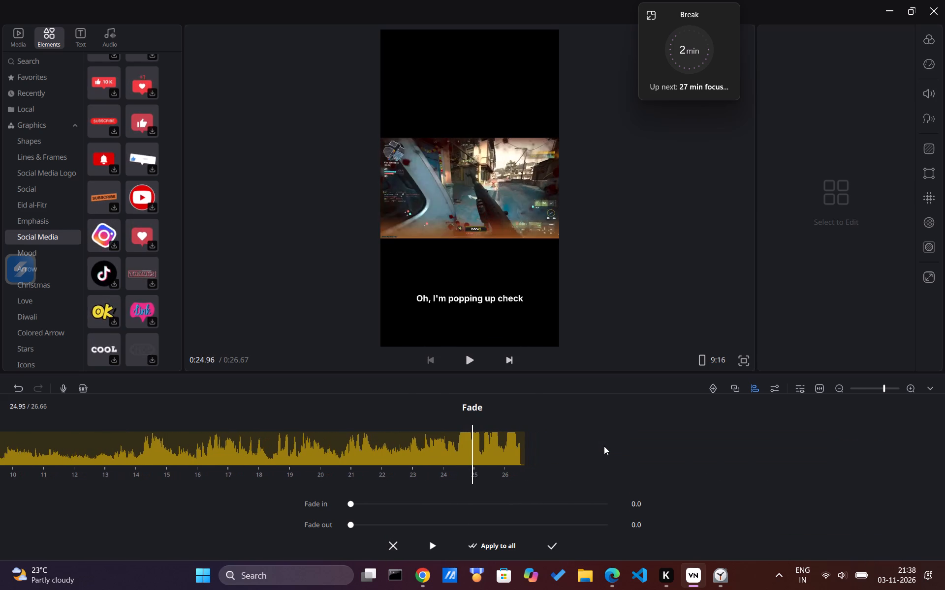
{"action": "scroll", "coordinate": [604, 446], "scroll_direction": "left", "scroll_amount": 1}
{"action": "scroll", "coordinate": [487, 455], "scroll_direction": "left", "scroll_amount": 2}
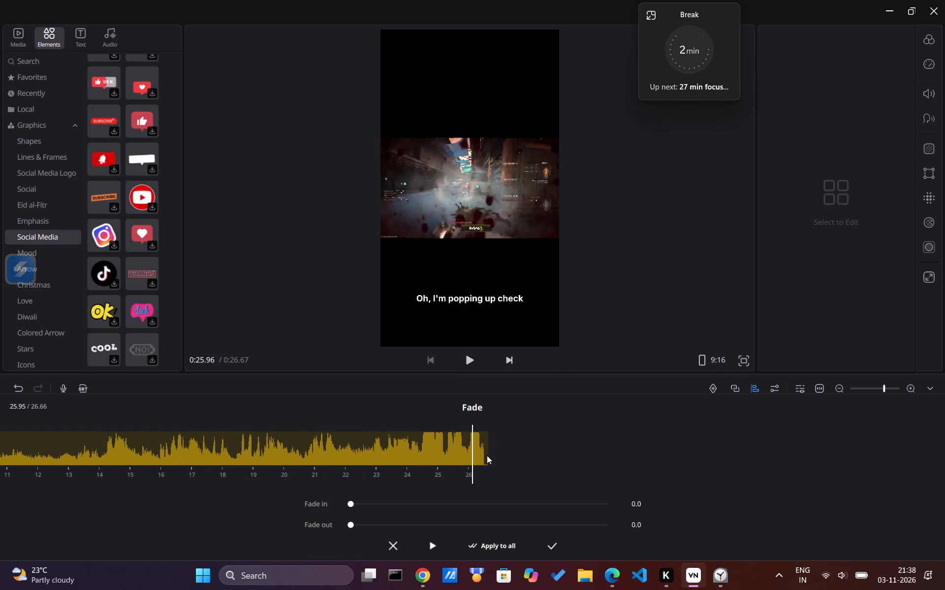
{"action": "scroll", "coordinate": [487, 455], "scroll_direction": "right", "scroll_amount": 2}
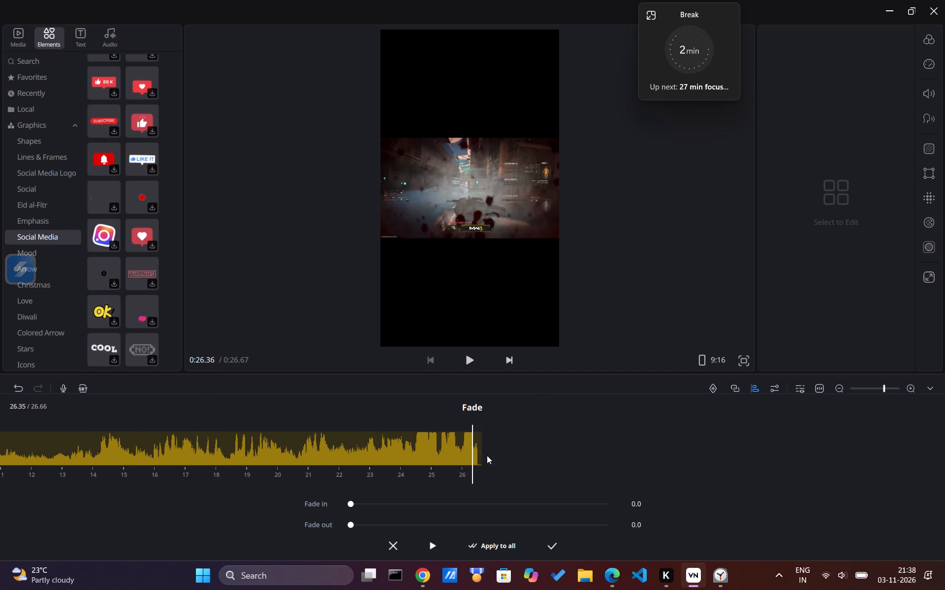
{"action": "scroll", "coordinate": [487, 455], "scroll_direction": "right", "scroll_amount": 1}
{"action": "key", "text": "space"}
{"action": "key", "text": "space"}
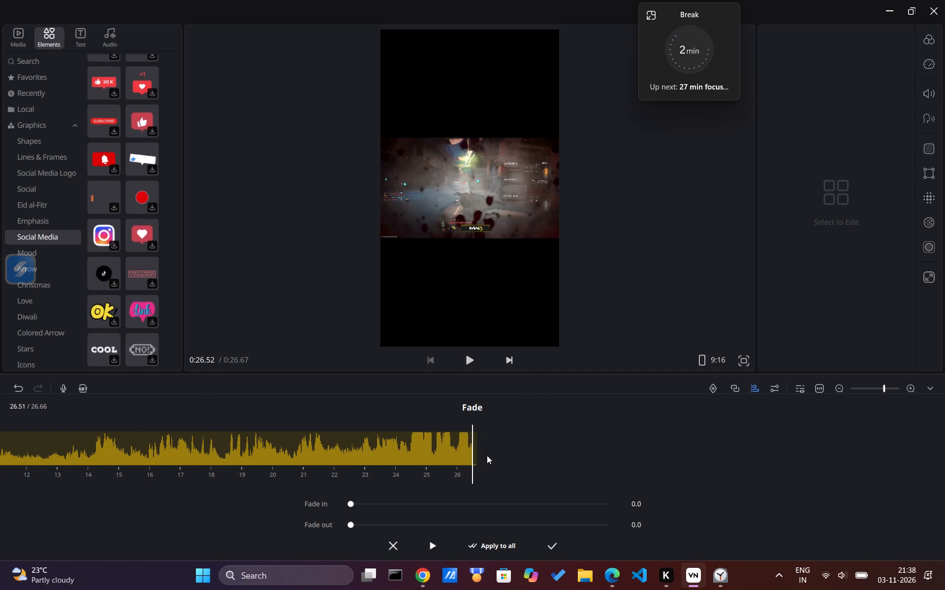
{"action": "left_click_drag", "start_coordinate": [352, 523], "coordinate": [372, 524]}
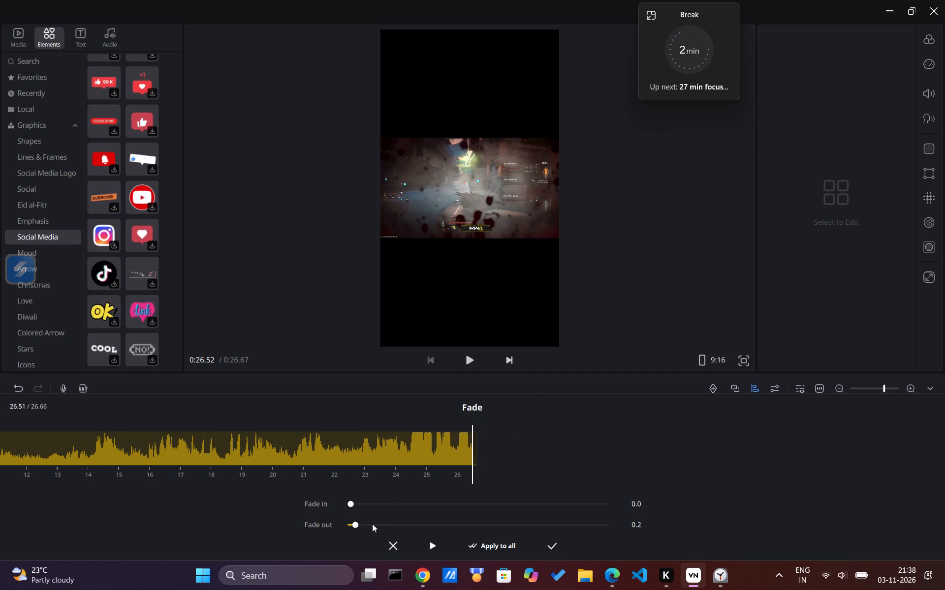
{"action": "left_click_drag", "start_coordinate": [372, 524], "coordinate": [386, 524]}
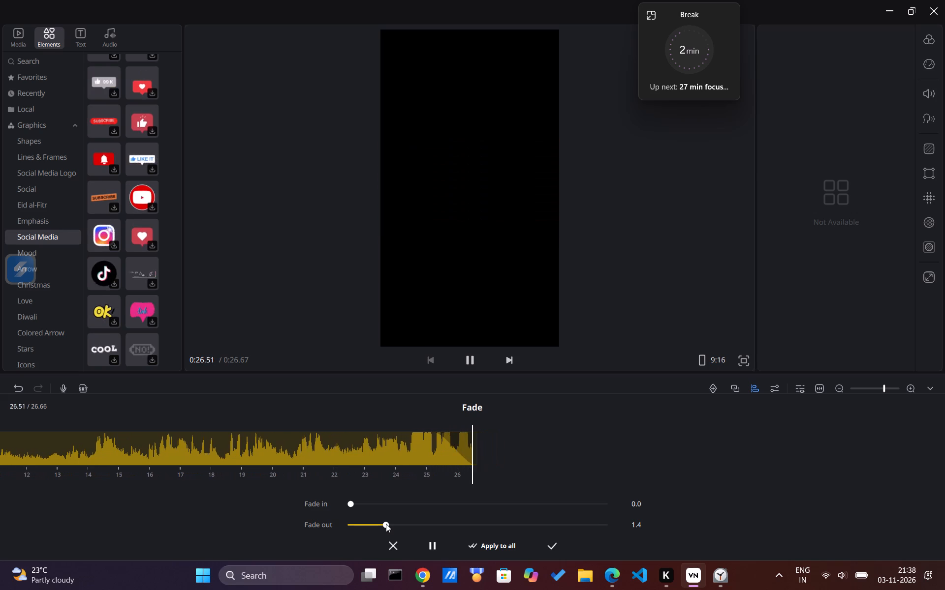
{"action": "left_click", "coordinate": [386, 524]}
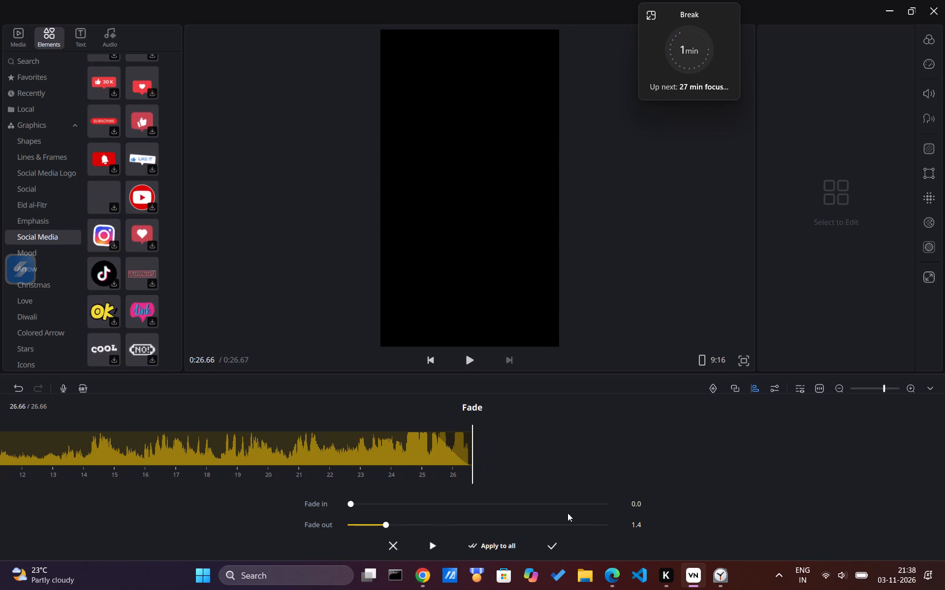
{"action": "left_click", "coordinate": [554, 548]}
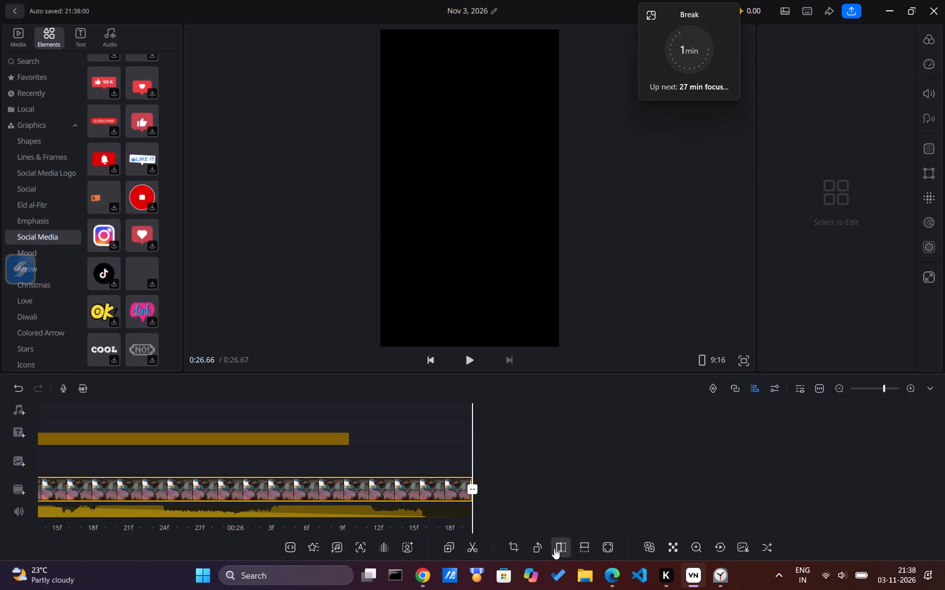
Replay the end of the video to check the audio fade-out.
{"action": "scroll", "coordinate": [589, 420], "scroll_direction": "right", "scroll_amount": 10}
{"action": "key", "text": "space"}
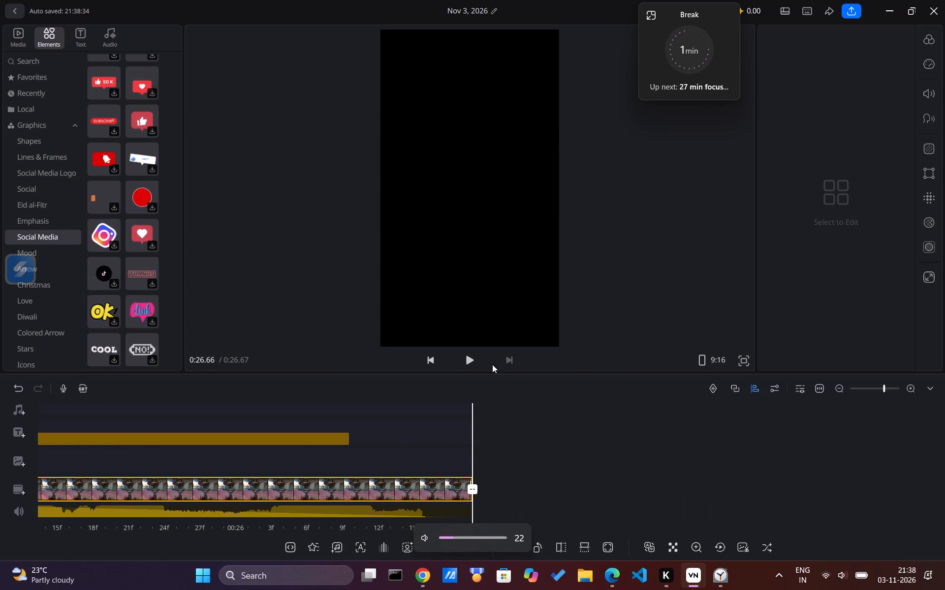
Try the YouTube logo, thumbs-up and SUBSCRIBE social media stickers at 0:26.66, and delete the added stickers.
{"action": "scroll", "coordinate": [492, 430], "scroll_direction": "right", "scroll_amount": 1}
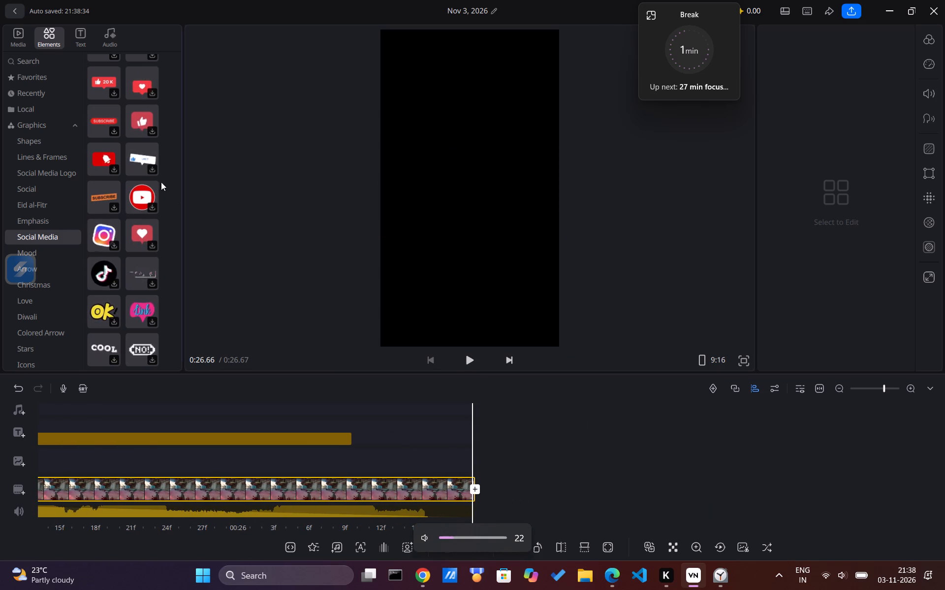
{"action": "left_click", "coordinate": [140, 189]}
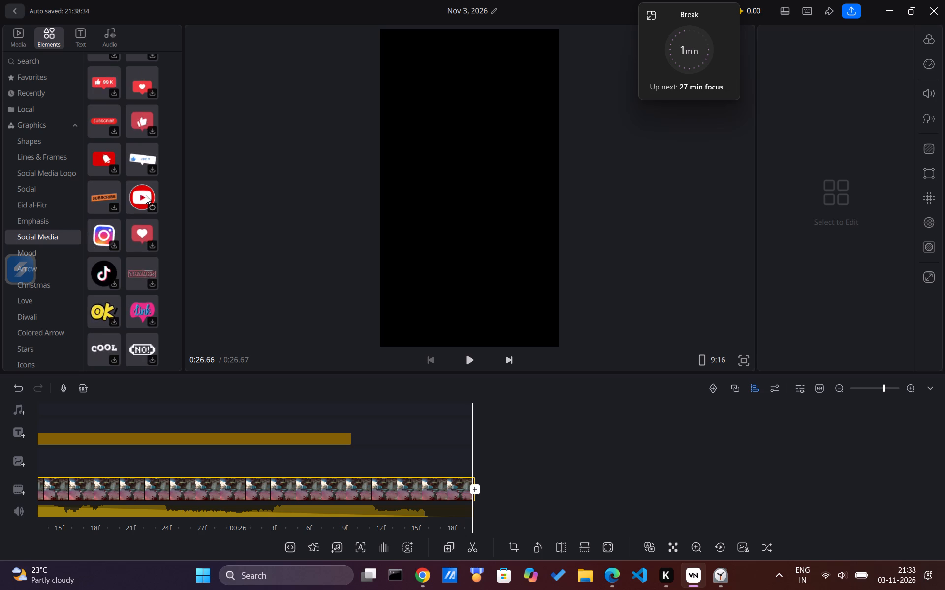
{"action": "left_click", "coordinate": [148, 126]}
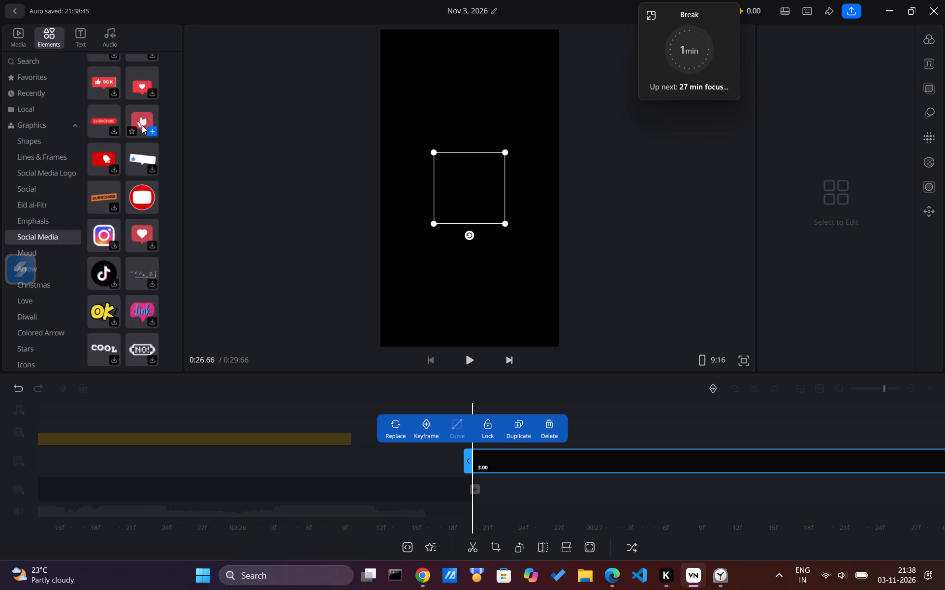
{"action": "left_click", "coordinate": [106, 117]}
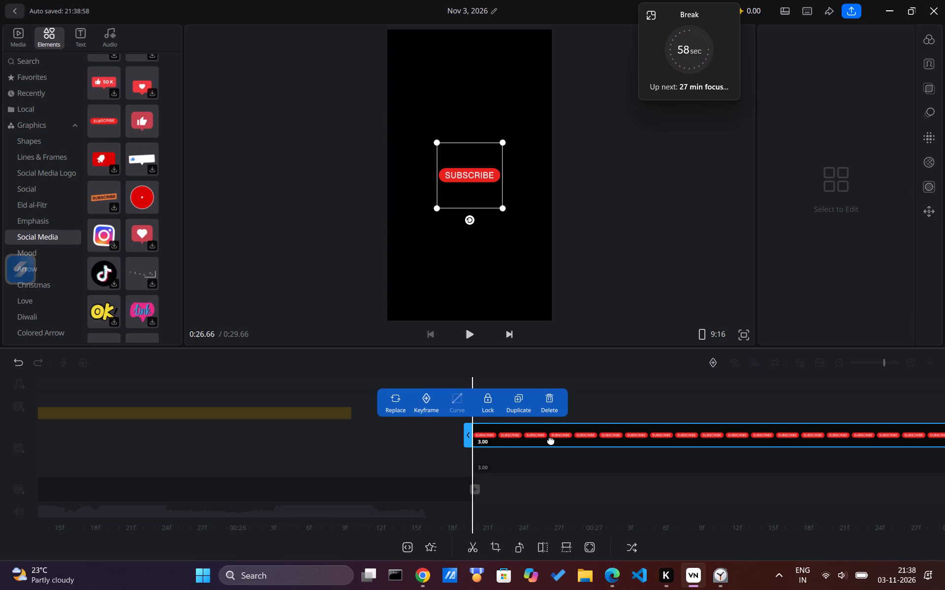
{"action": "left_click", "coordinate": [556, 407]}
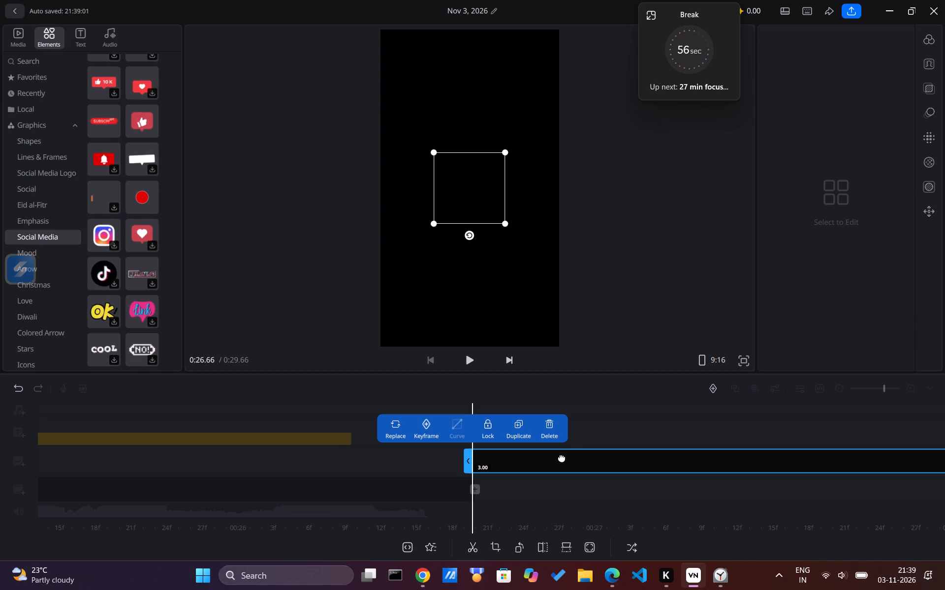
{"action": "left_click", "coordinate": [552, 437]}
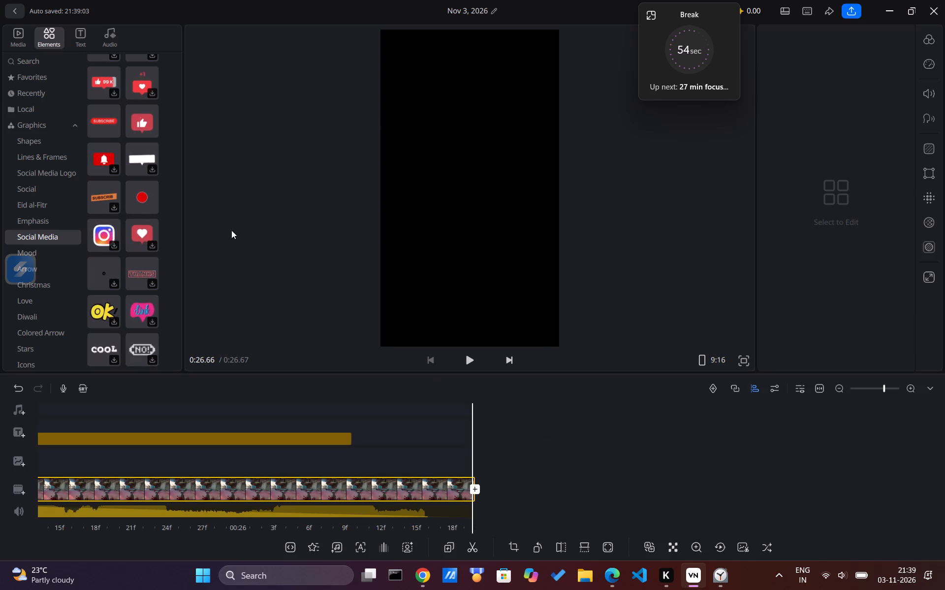
Add the animated YouTube logo sticker at 0:26.66 and trim its end to about 0:29.01.
{"action": "left_click", "coordinate": [139, 193]}
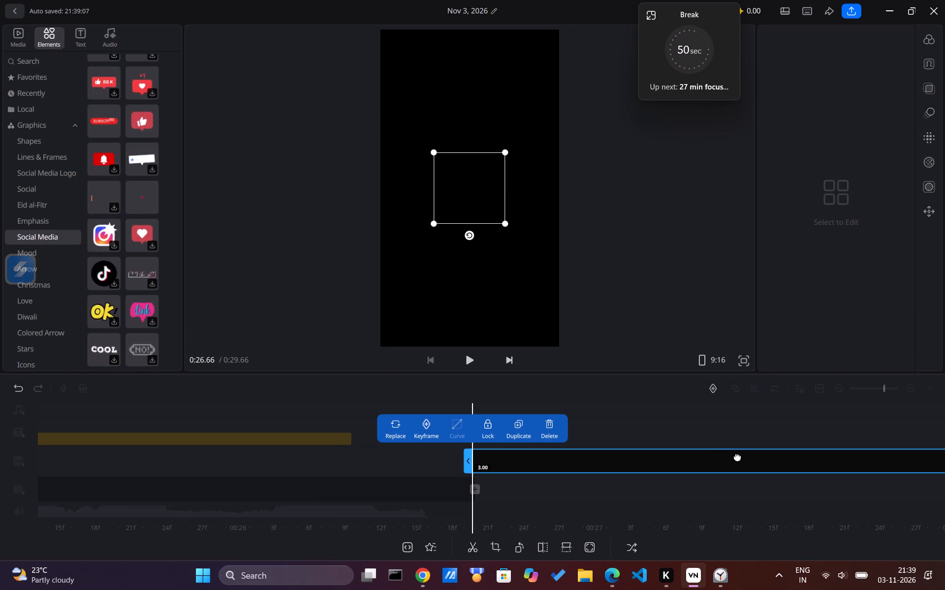
{"action": "scroll", "coordinate": [737, 456], "scroll_direction": "left", "scroll_amount": 20}
{"action": "scroll", "coordinate": [737, 456], "scroll_direction": "left", "scroll_amount": 9}
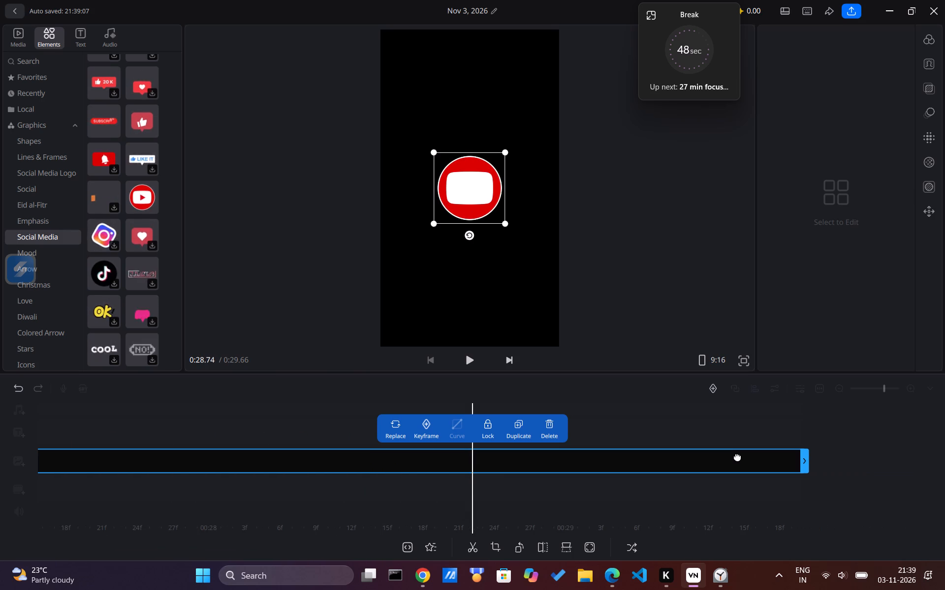
{"action": "left_click", "coordinate": [798, 466]}
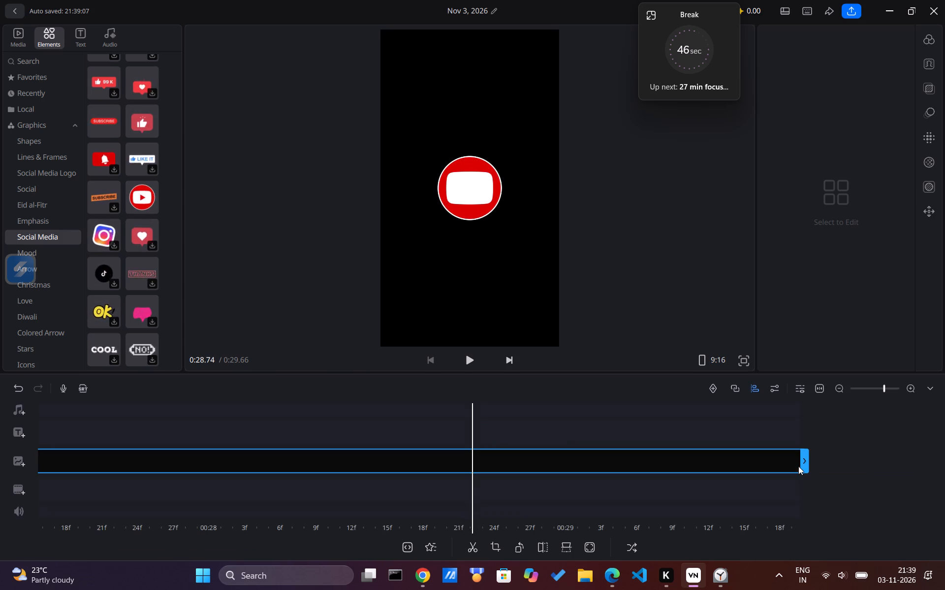
{"action": "left_click_drag", "start_coordinate": [801, 463], "coordinate": [519, 438]}
{"action": "scroll", "coordinate": [533, 441], "scroll_direction": "left", "scroll_amount": 1}
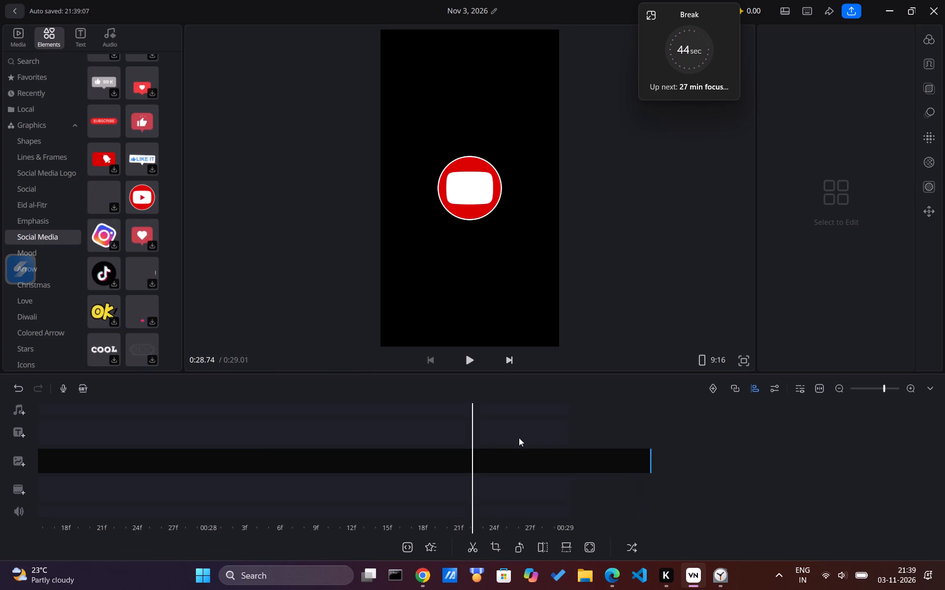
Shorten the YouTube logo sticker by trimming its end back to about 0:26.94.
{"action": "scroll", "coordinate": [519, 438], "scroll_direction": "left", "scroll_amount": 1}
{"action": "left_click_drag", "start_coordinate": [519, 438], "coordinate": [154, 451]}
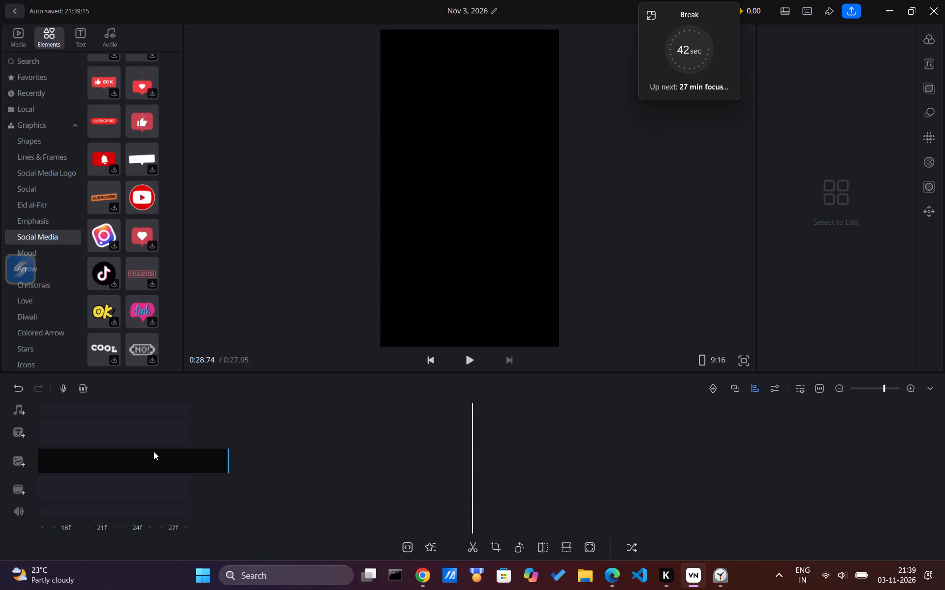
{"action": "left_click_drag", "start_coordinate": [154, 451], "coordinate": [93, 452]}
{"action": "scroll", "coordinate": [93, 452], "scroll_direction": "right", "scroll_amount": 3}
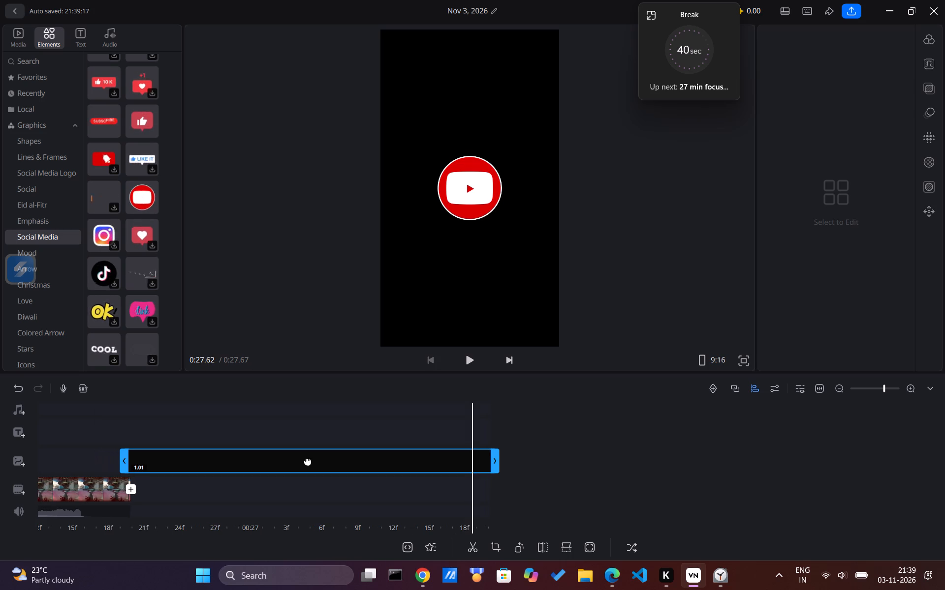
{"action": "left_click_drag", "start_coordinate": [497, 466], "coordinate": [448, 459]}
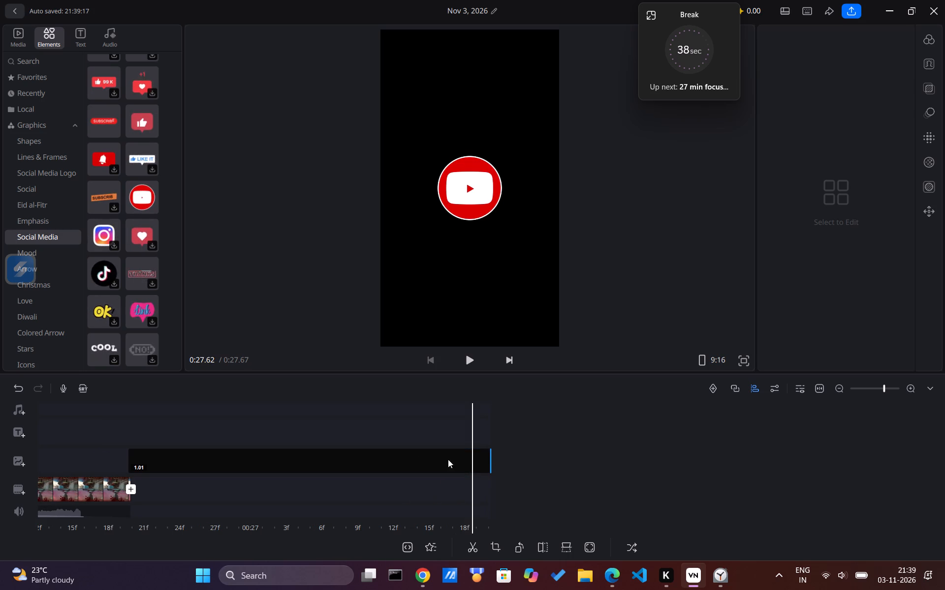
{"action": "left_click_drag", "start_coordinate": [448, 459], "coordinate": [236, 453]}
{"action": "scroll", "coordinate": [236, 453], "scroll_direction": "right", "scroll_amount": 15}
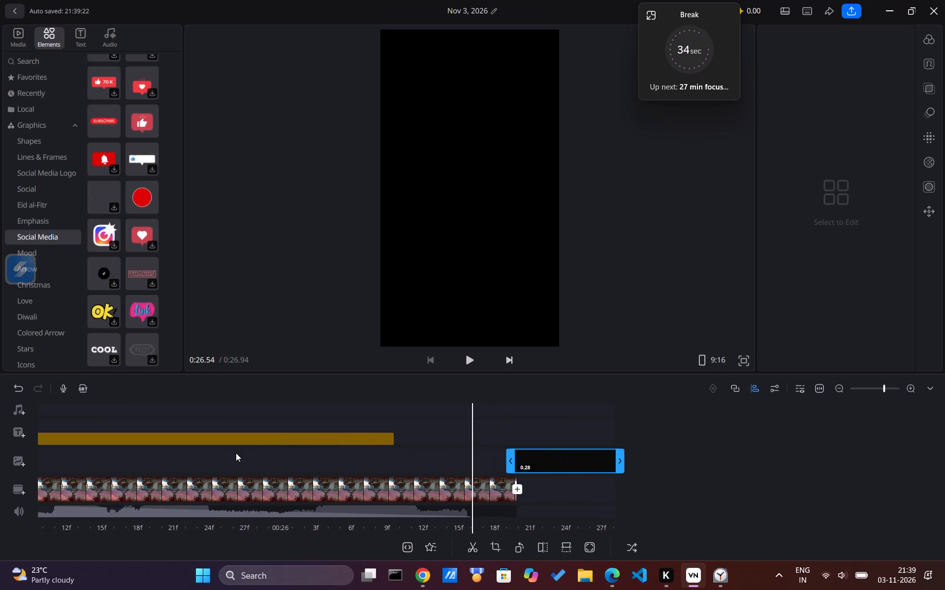
Play the ending to check the shortened YouTube logo sticker.
{"action": "key", "text": "space"}
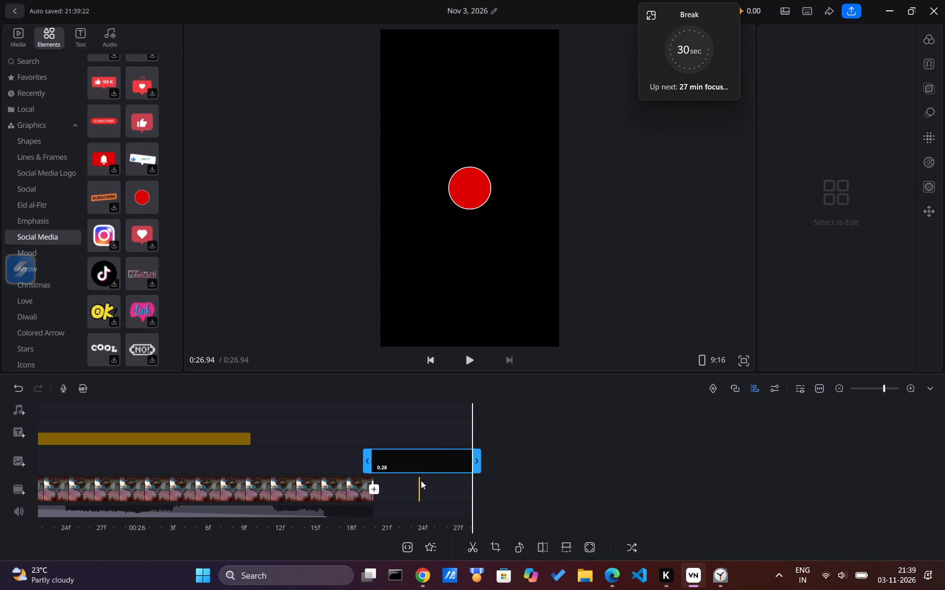
{"action": "key", "text": "space"}
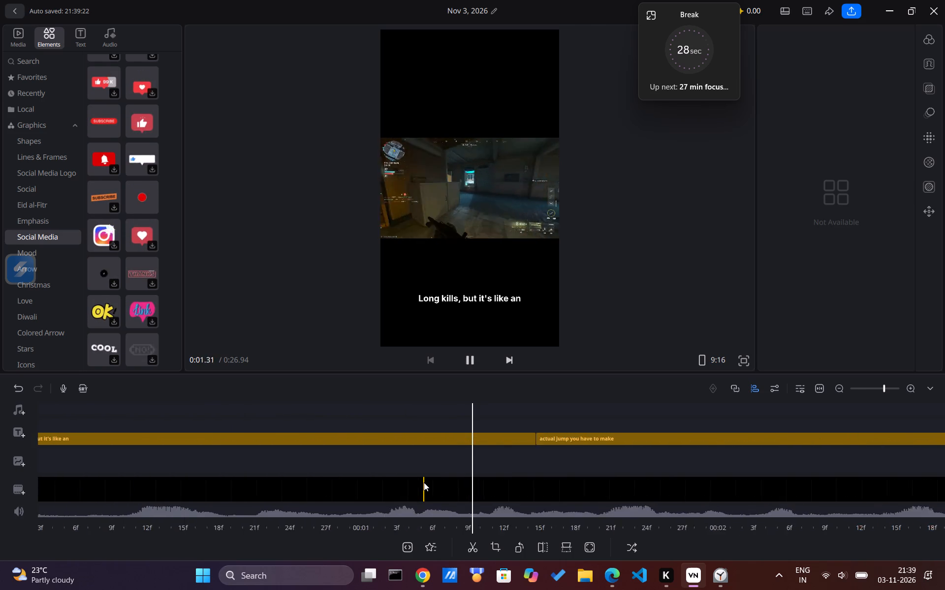
Extend the YouTube logo sticker's end to about 0:29.53 and play it through.
{"action": "scroll", "coordinate": [424, 482], "scroll_direction": "down", "scroll_amount": 2, "text": "ctrl"}
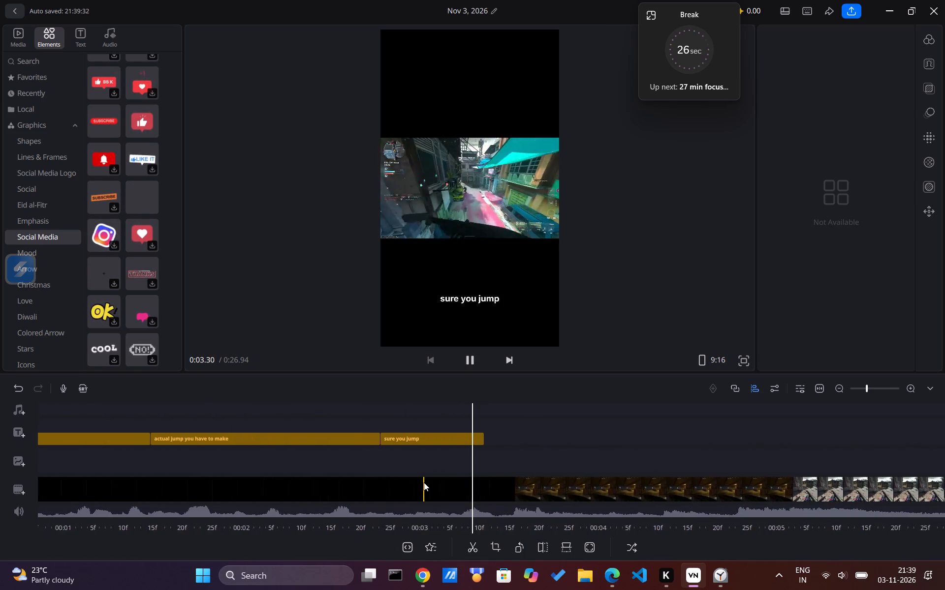
{"action": "scroll", "coordinate": [424, 482], "scroll_direction": "left", "scroll_amount": 5}
{"action": "scroll", "coordinate": [567, 475], "scroll_direction": "left", "scroll_amount": 5}
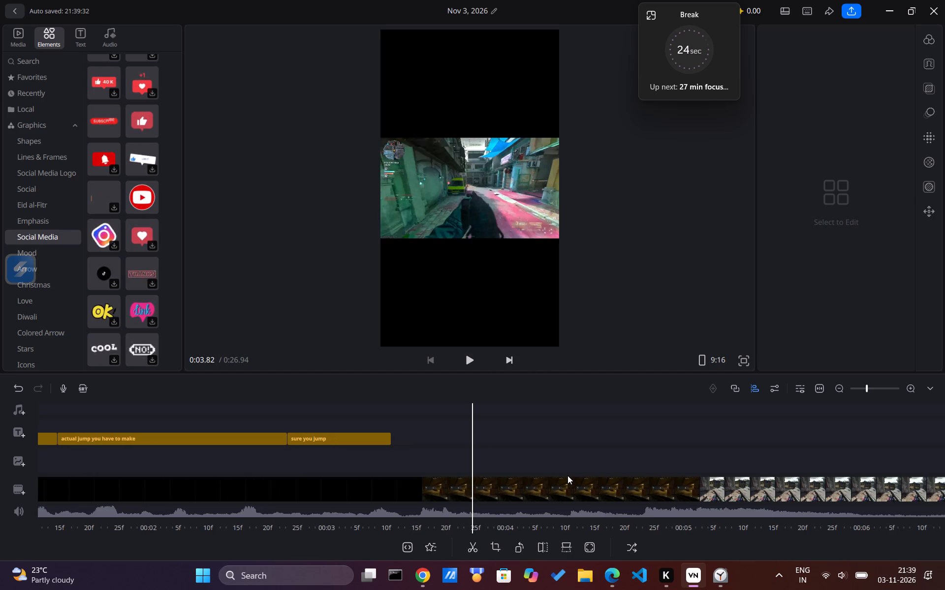
{"action": "scroll", "coordinate": [567, 475], "scroll_direction": "left", "scroll_amount": 5}
{"action": "key", "text": "space"}
{"action": "scroll", "coordinate": [567, 475], "scroll_direction": "left", "scroll_amount": 11}
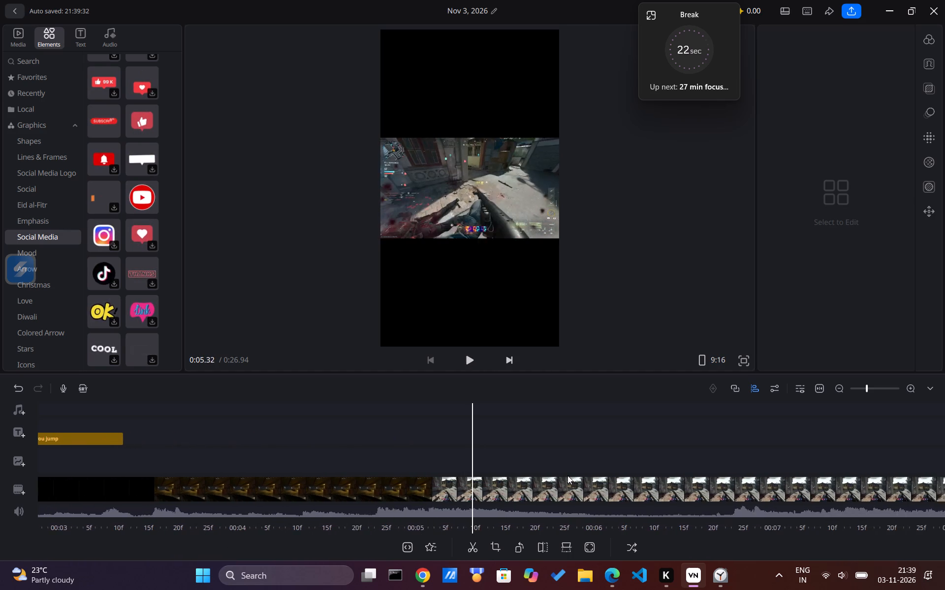
{"action": "scroll", "coordinate": [567, 475], "scroll_direction": "left", "scroll_amount": 7}
{"action": "scroll", "coordinate": [680, 500], "scroll_direction": "left", "scroll_amount": 16}
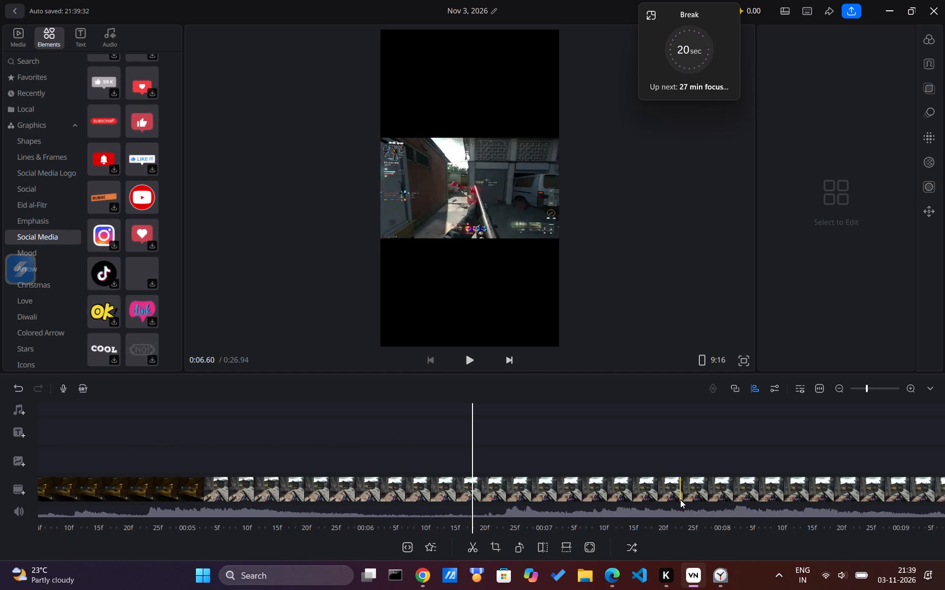
{"action": "scroll", "coordinate": [680, 500], "scroll_direction": "left", "scroll_amount": 6}
{"action": "scroll", "coordinate": [680, 500], "scroll_direction": "left", "scroll_amount": 18}
{"action": "scroll", "coordinate": [680, 500], "scroll_direction": "left", "scroll_amount": 20}
{"action": "scroll", "coordinate": [680, 500], "scroll_direction": "left", "scroll_amount": 20}
{"action": "scroll", "coordinate": [680, 500], "scroll_direction": "left", "scroll_amount": 20}
{"action": "scroll", "coordinate": [680, 500], "scroll_direction": "left", "scroll_amount": 16}
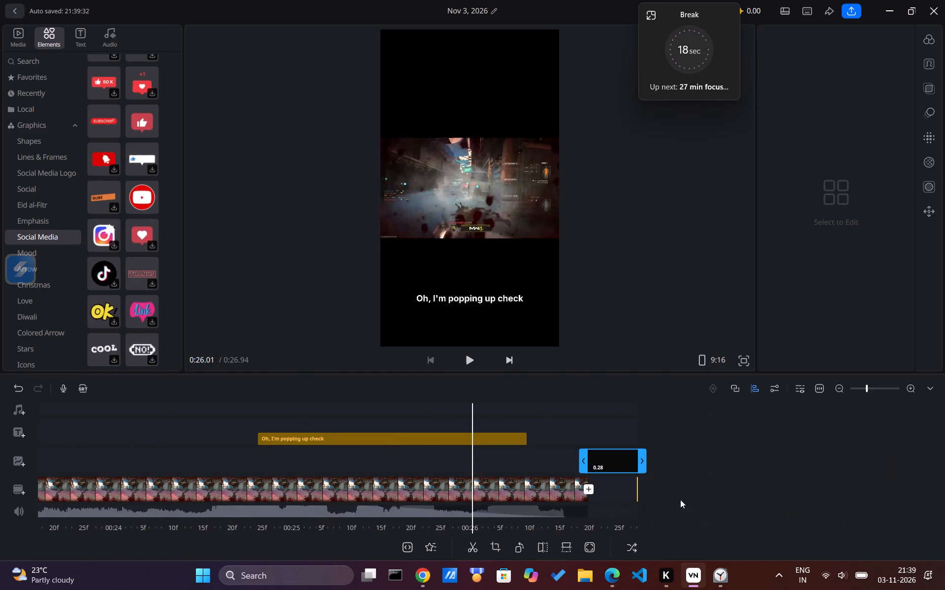
{"action": "left_click_drag", "start_coordinate": [498, 459], "coordinate": [944, 457]}
{"action": "key", "text": "space"}
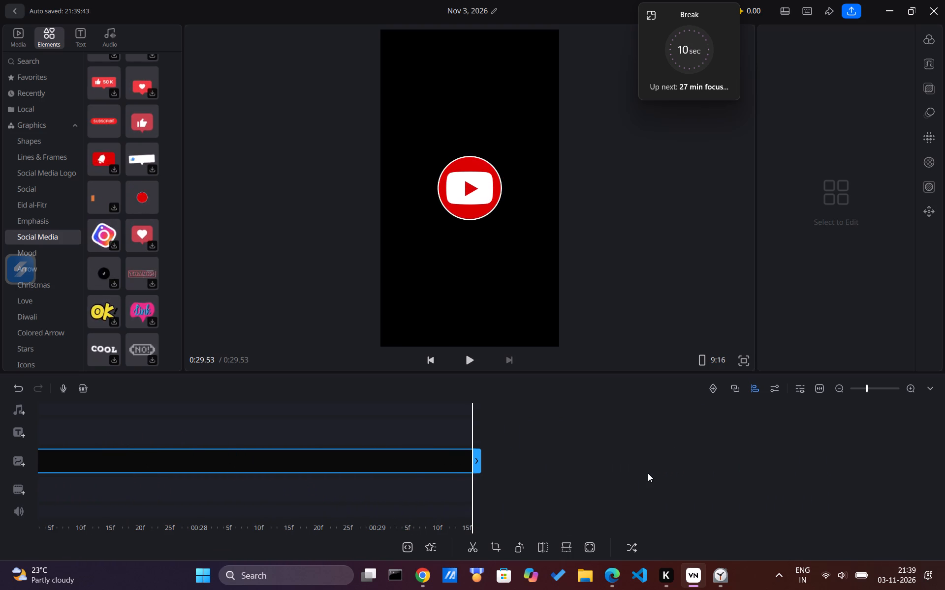
Add the red SUBSCRIBE sticker at 0:28.42 and place it centred just below the YouTube logo.
{"action": "scroll", "coordinate": [340, 467], "scroll_direction": "right", "scroll_amount": 11}
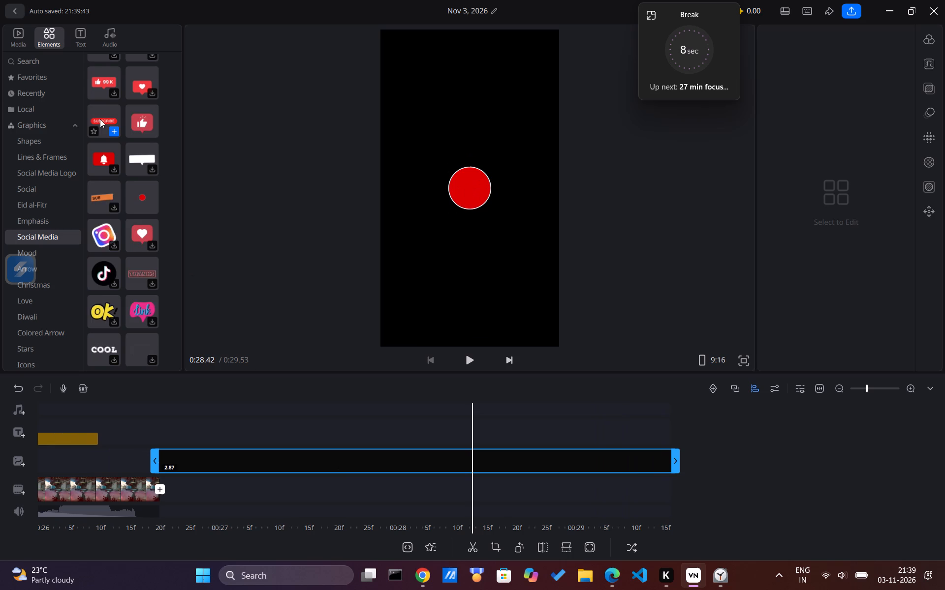
{"action": "left_click", "coordinate": [101, 119]}
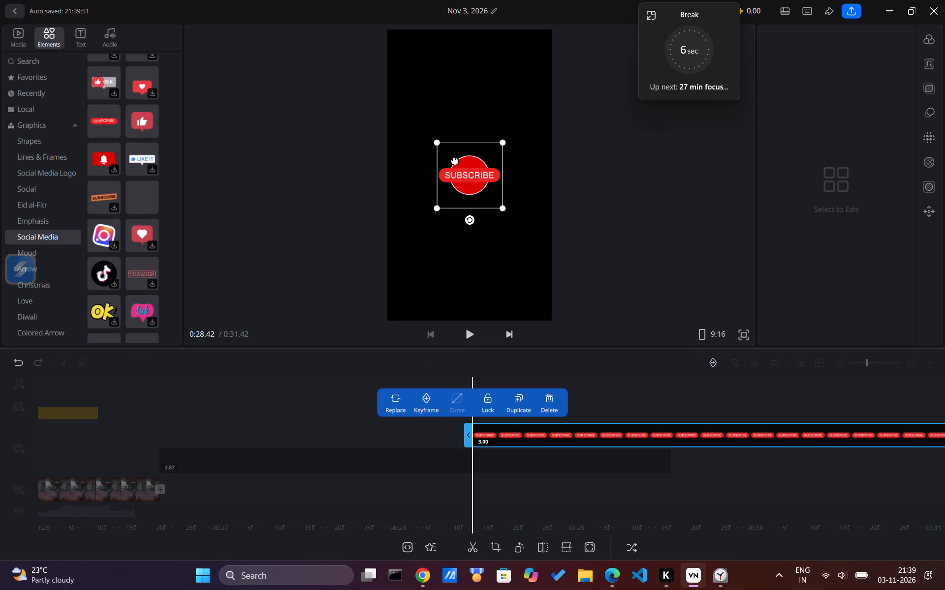
{"action": "left_click_drag", "start_coordinate": [472, 176], "coordinate": [476, 210]}
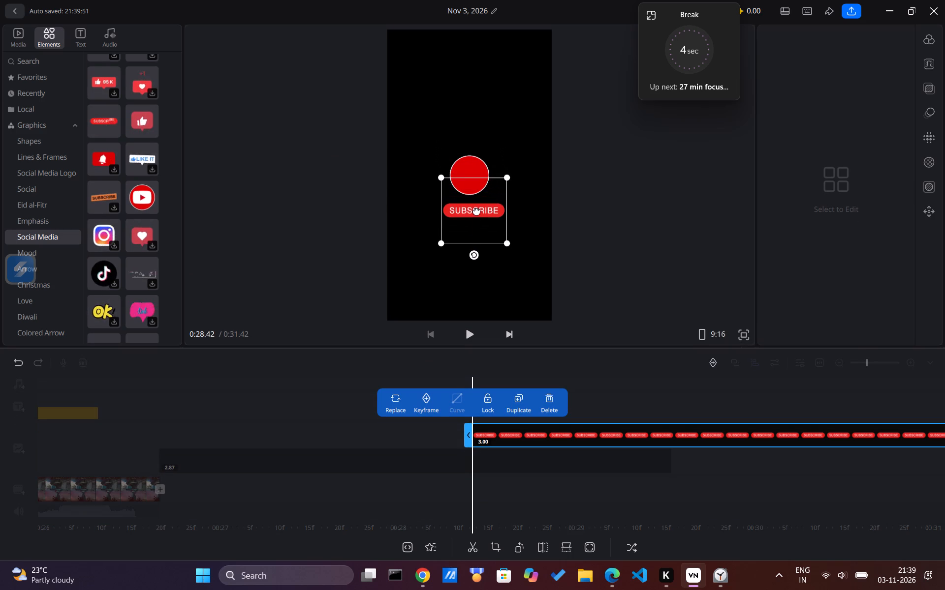
{"action": "left_click_drag", "start_coordinate": [476, 210], "coordinate": [472, 206]}
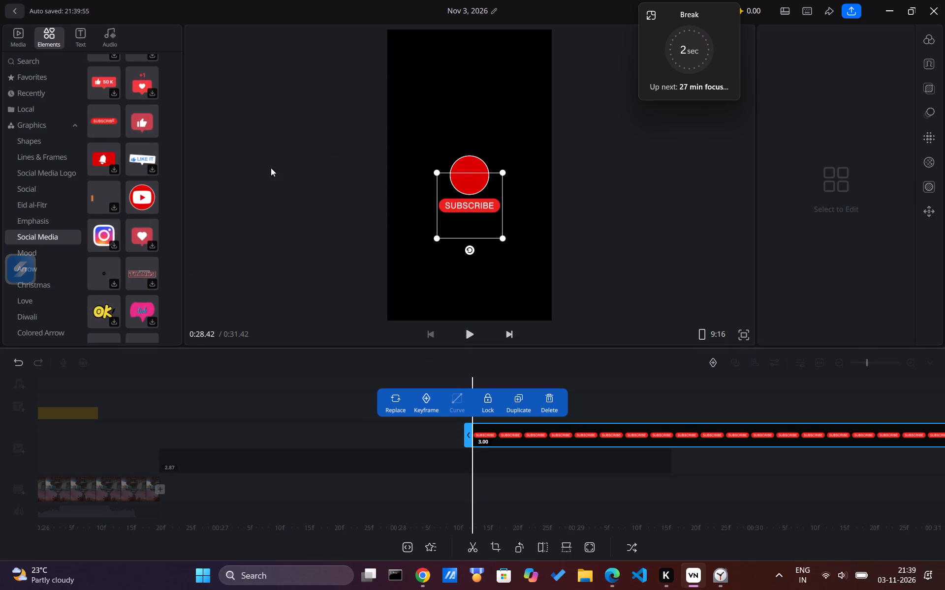
{"action": "left_click", "coordinate": [256, 140]}
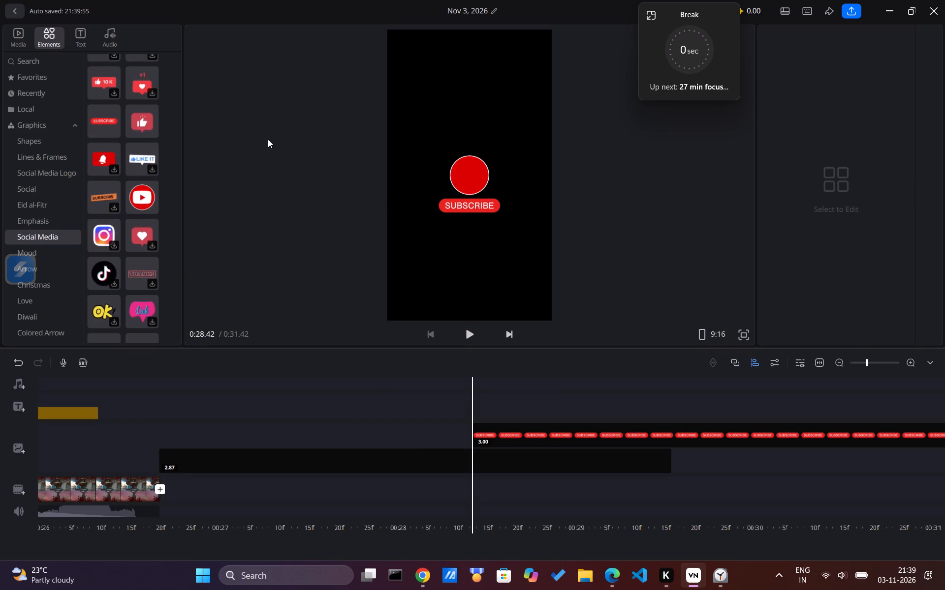
Add the thumbs-up sticker at 0:28.42 and move it to the upper-left area of the video frame, dismissing the focus reminder.
{"action": "left_click", "coordinate": [139, 123]}
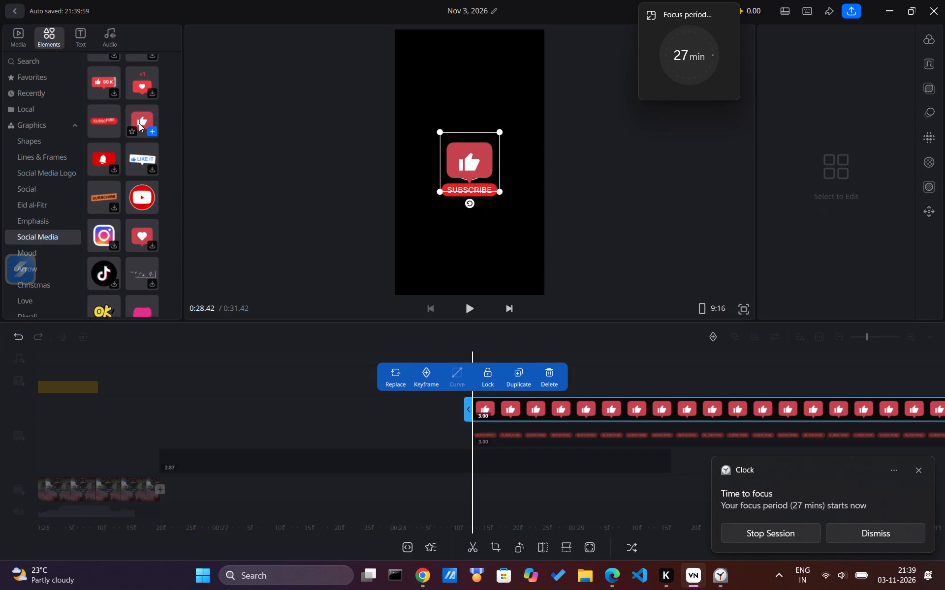
{"action": "left_click", "coordinate": [876, 530]}
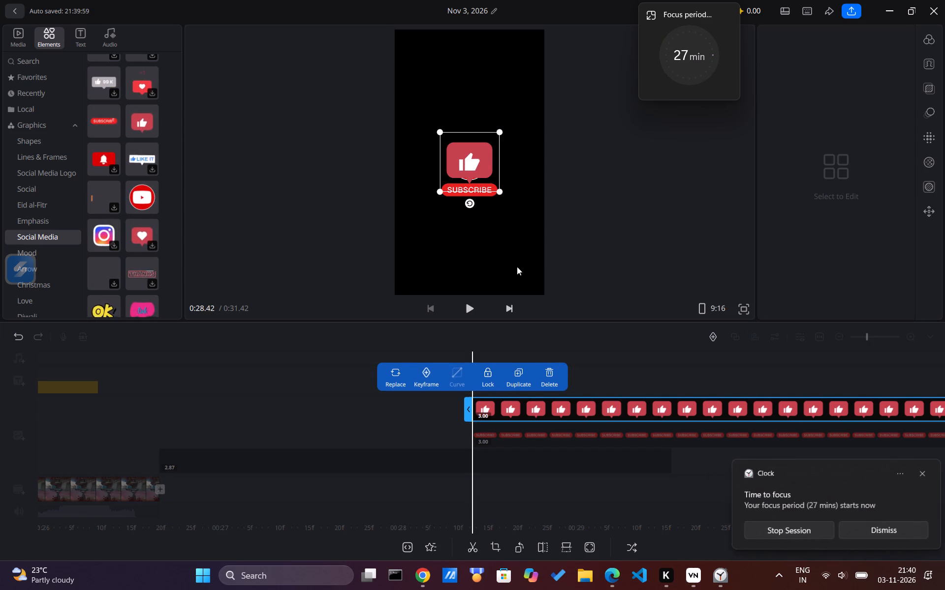
{"action": "left_click_drag", "start_coordinate": [468, 166], "coordinate": [427, 132]}
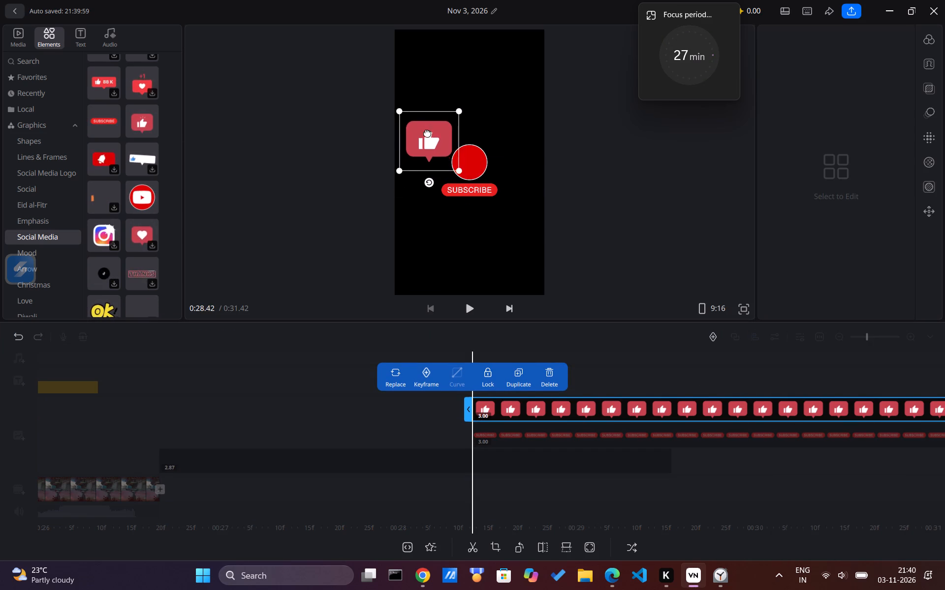
{"action": "left_click_drag", "start_coordinate": [427, 132], "coordinate": [425, 104]}
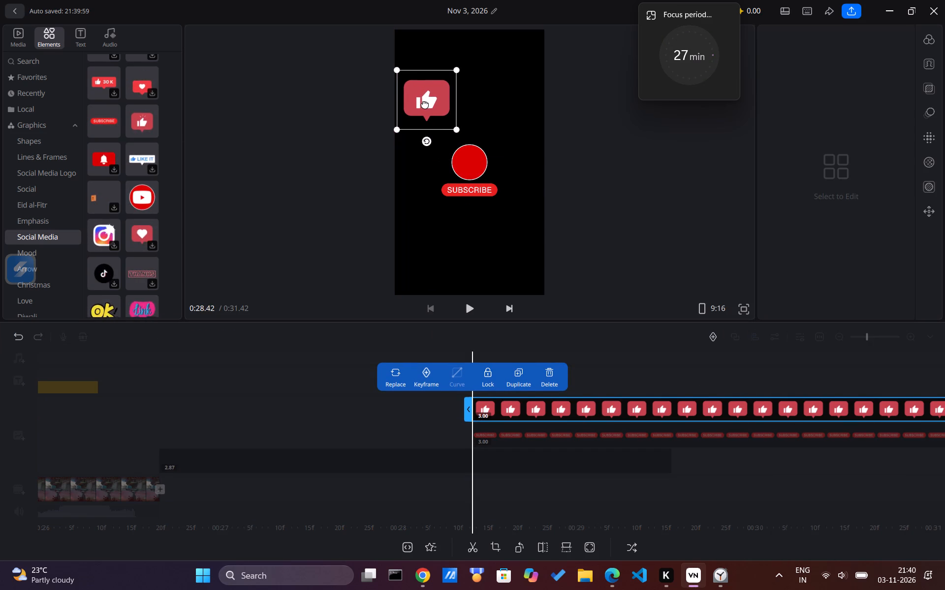
Add the animated red outlined-text sticker from the Social Media graphics at 0:28.42.
{"action": "scroll", "coordinate": [104, 224], "scroll_direction": "down", "scroll_amount": 1}
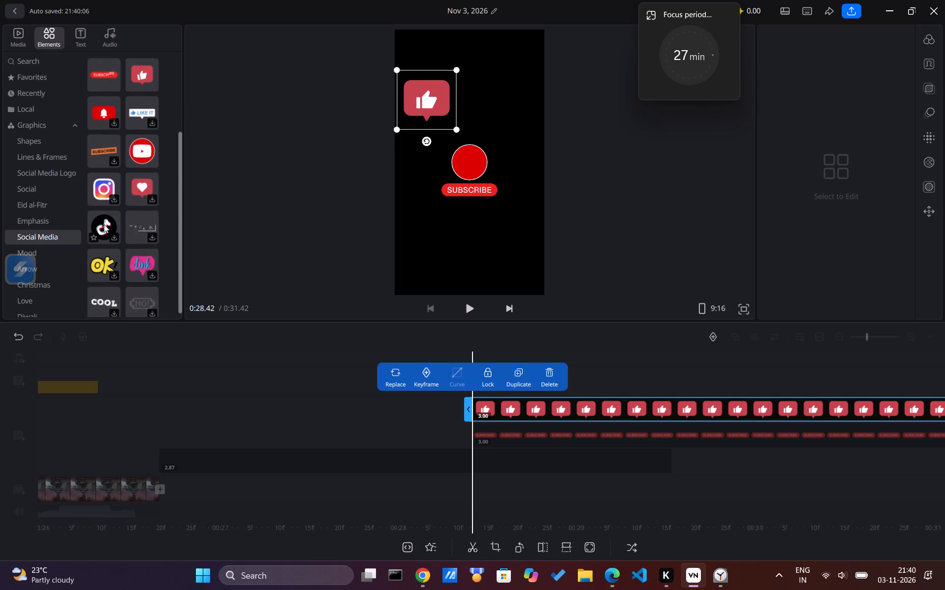
{"action": "scroll", "coordinate": [139, 232], "scroll_direction": "down", "scroll_amount": 3}
{"action": "scroll", "coordinate": [139, 232], "scroll_direction": "up", "scroll_amount": 4}
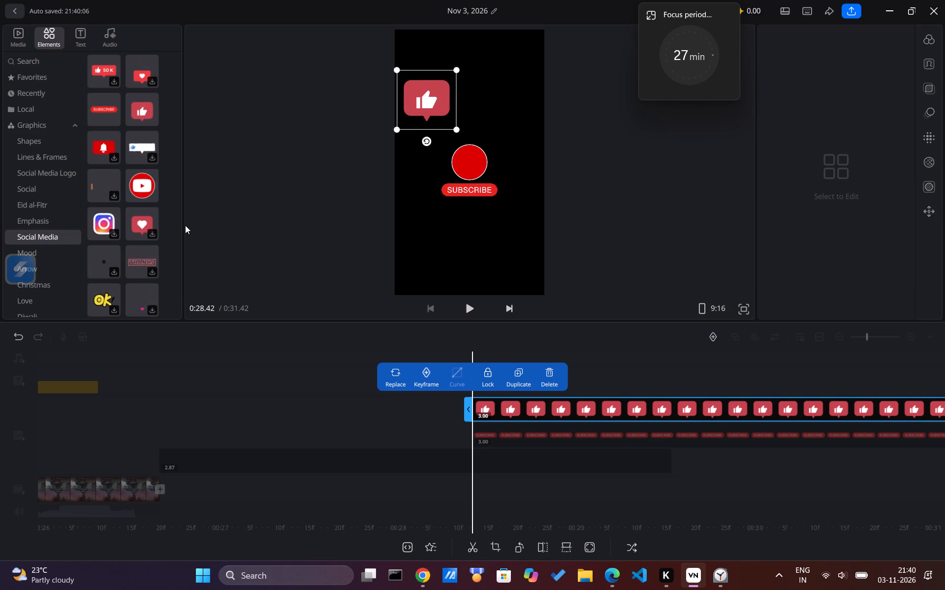
{"action": "left_click", "coordinate": [133, 257]}
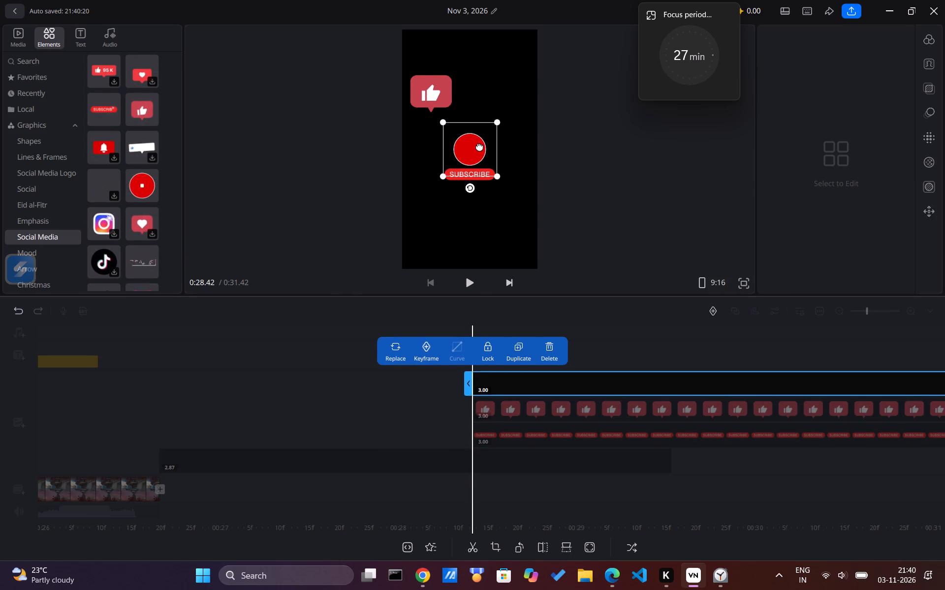
Replay the ending to check how the logo, SUBSCRIBE, thumbs-up and text stickers animate together.
{"action": "key", "text": "space"}
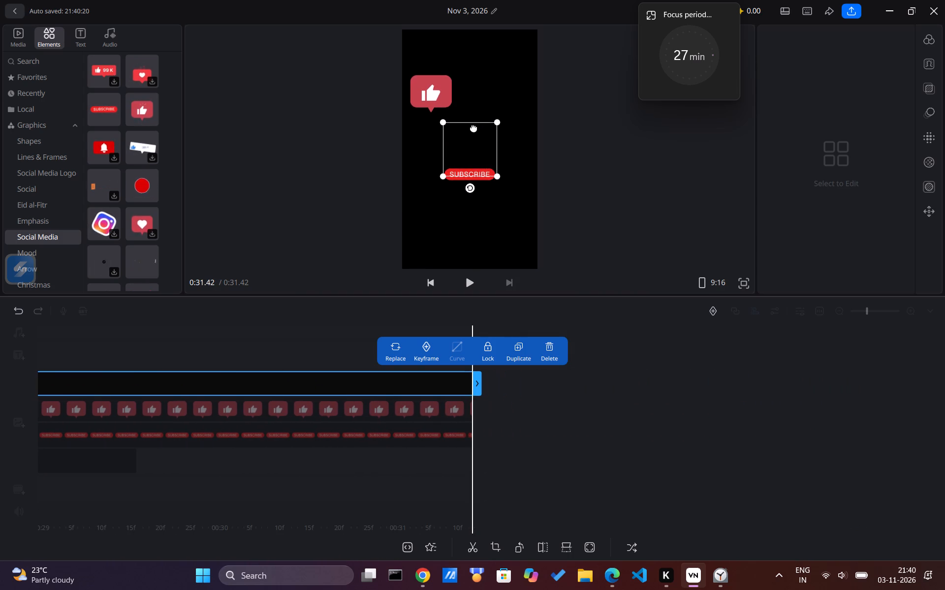
{"action": "key", "text": "space"}
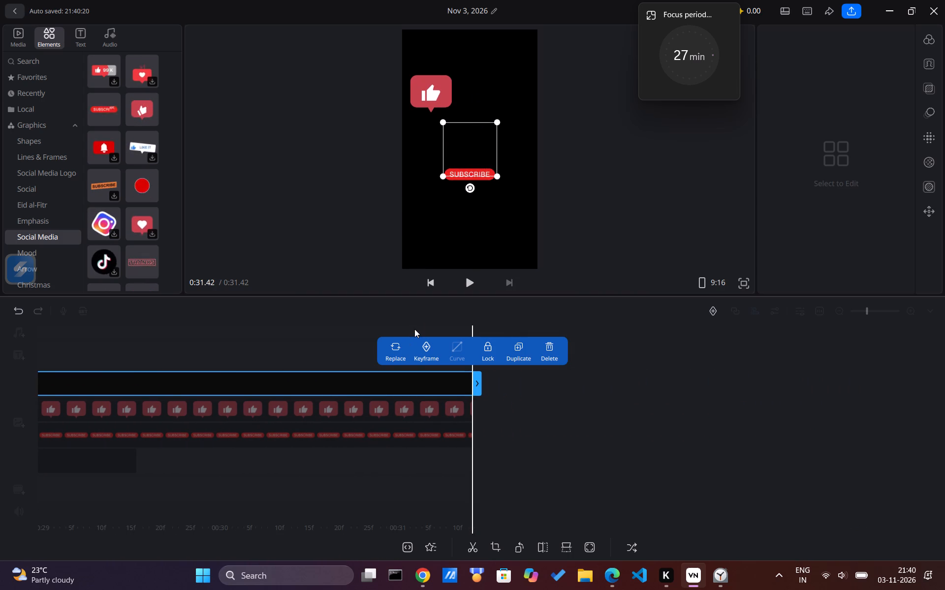
{"action": "key", "text": "space"}
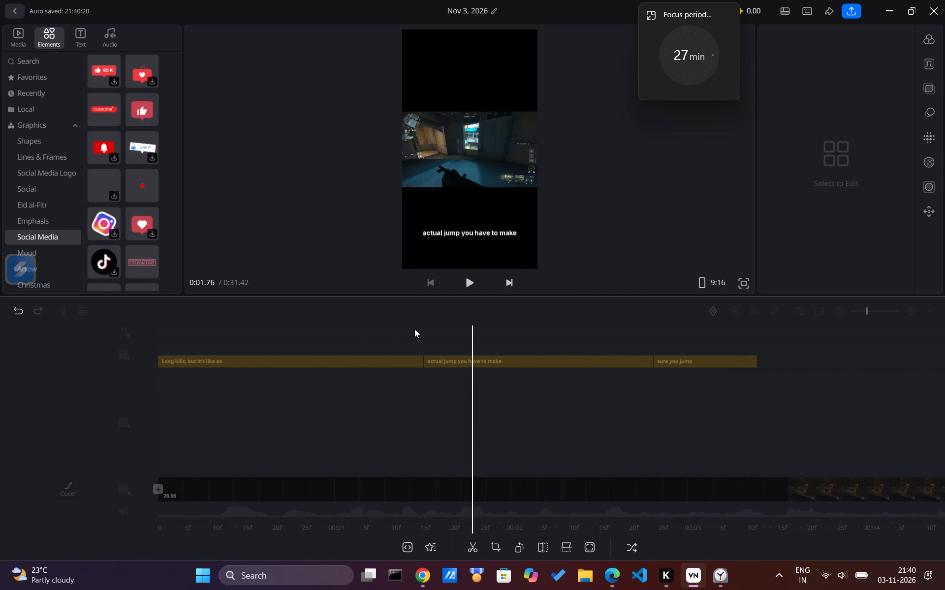
{"action": "scroll", "coordinate": [704, 538], "scroll_direction": "down", "scroll_amount": 5, "text": "ctrl"}
{"action": "scroll", "coordinate": [720, 409], "scroll_direction": "down", "scroll_amount": 3, "text": "ctrl"}
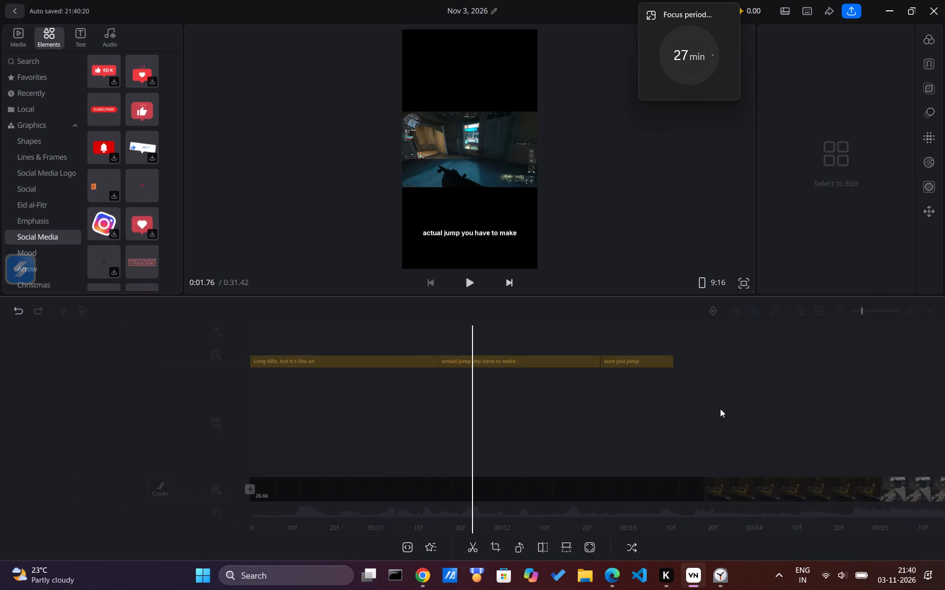
{"action": "scroll", "coordinate": [720, 409], "scroll_direction": "down", "scroll_amount": 3, "text": "ctrl"}
{"action": "scroll", "coordinate": [720, 409], "scroll_direction": "left", "scroll_amount": 15}
{"action": "scroll", "coordinate": [720, 409], "scroll_direction": "down", "scroll_amount": 3, "text": "ctrl"}
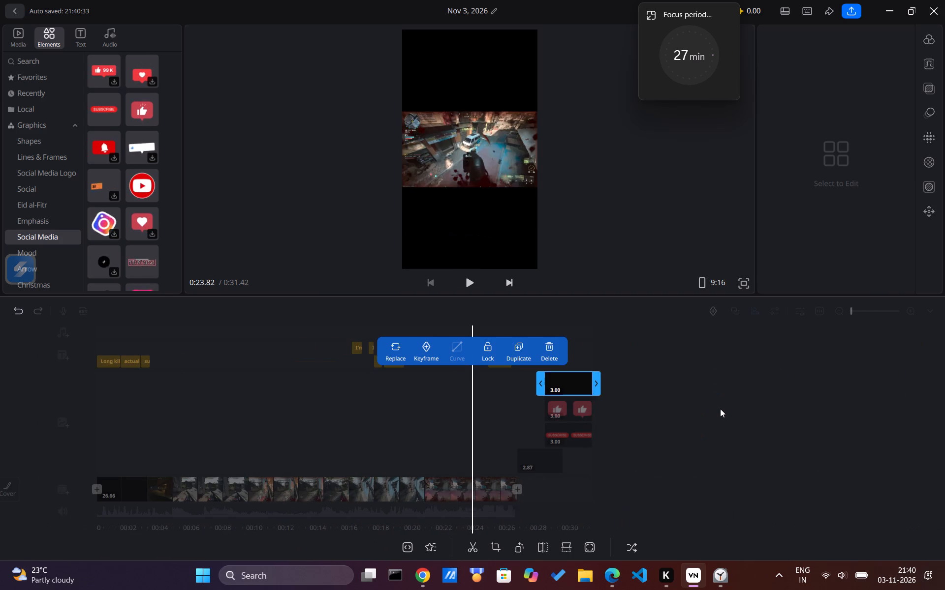
{"action": "scroll", "coordinate": [720, 409], "scroll_direction": "left", "scroll_amount": 1}
{"action": "scroll", "coordinate": [720, 409], "scroll_direction": "up", "scroll_amount": 4, "text": "ctrl"}
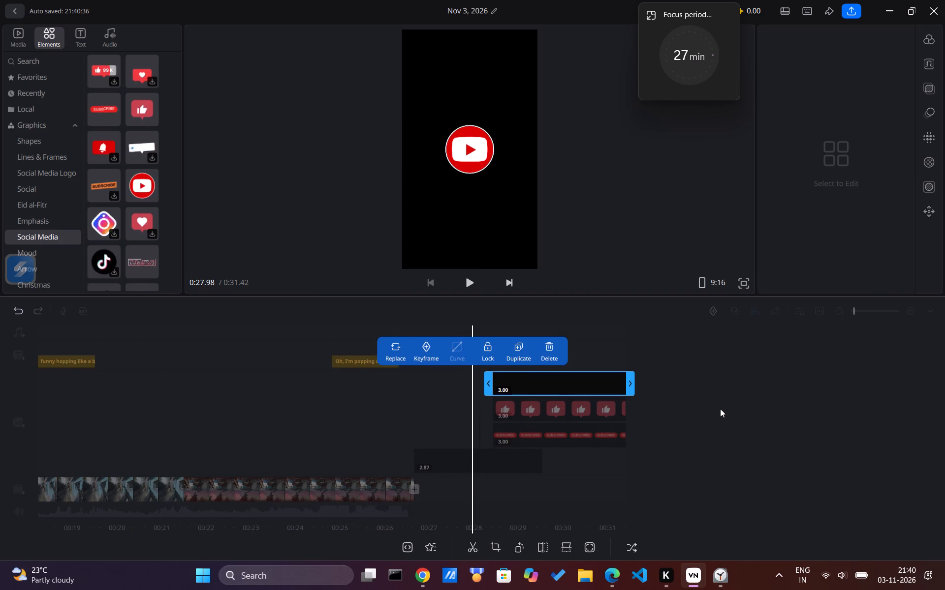
{"action": "scroll", "coordinate": [720, 409], "scroll_direction": "up", "scroll_amount": 3, "text": "ctrl"}
{"action": "scroll", "coordinate": [720, 409], "scroll_direction": "right", "scroll_amount": 4}
{"action": "key", "text": "space"}
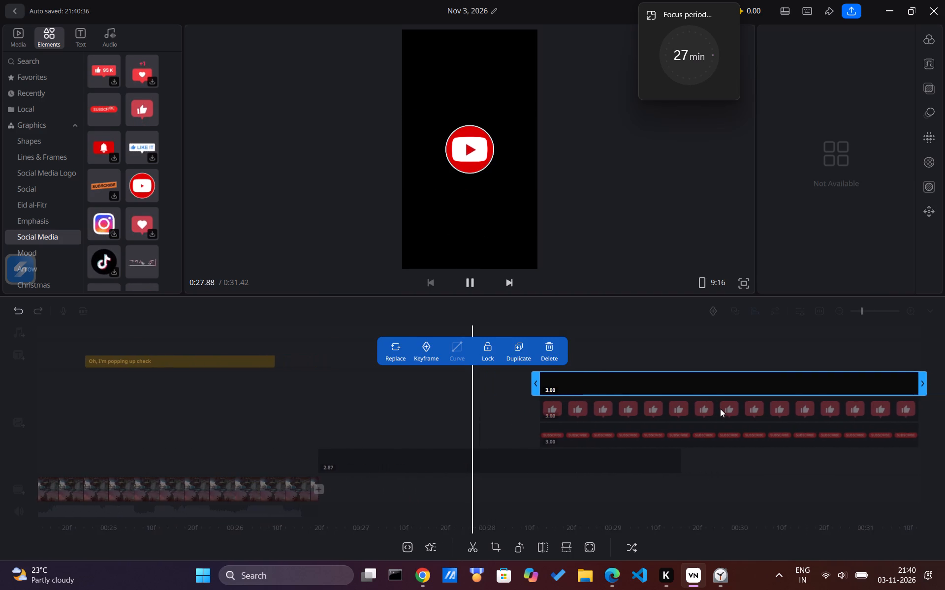
{"action": "key", "text": "space"}
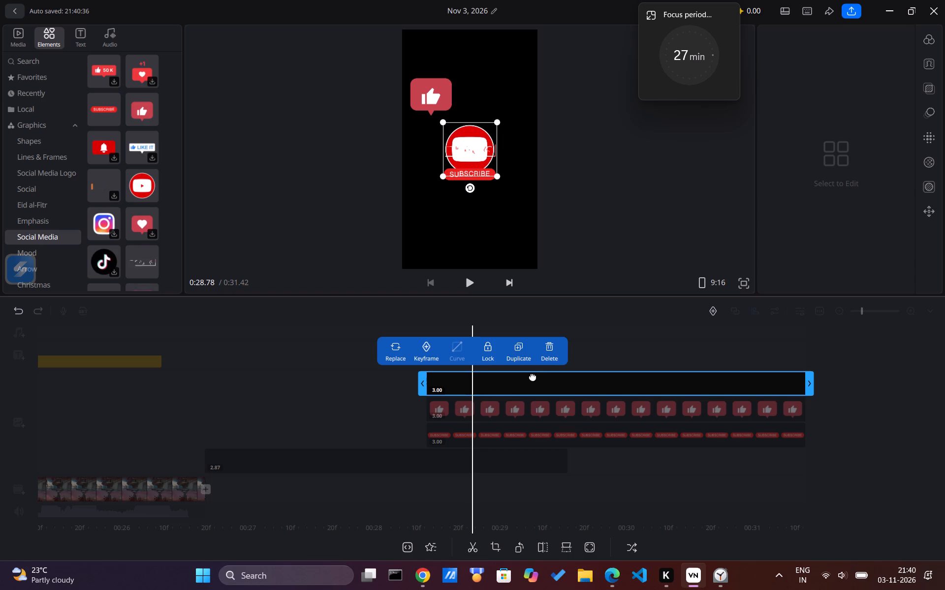
Move the animated outlined-text sticker to just below the SUBSCRIBE sticker, roughly centred in the frame.
{"action": "left_click_drag", "start_coordinate": [474, 145], "coordinate": [504, 106]}
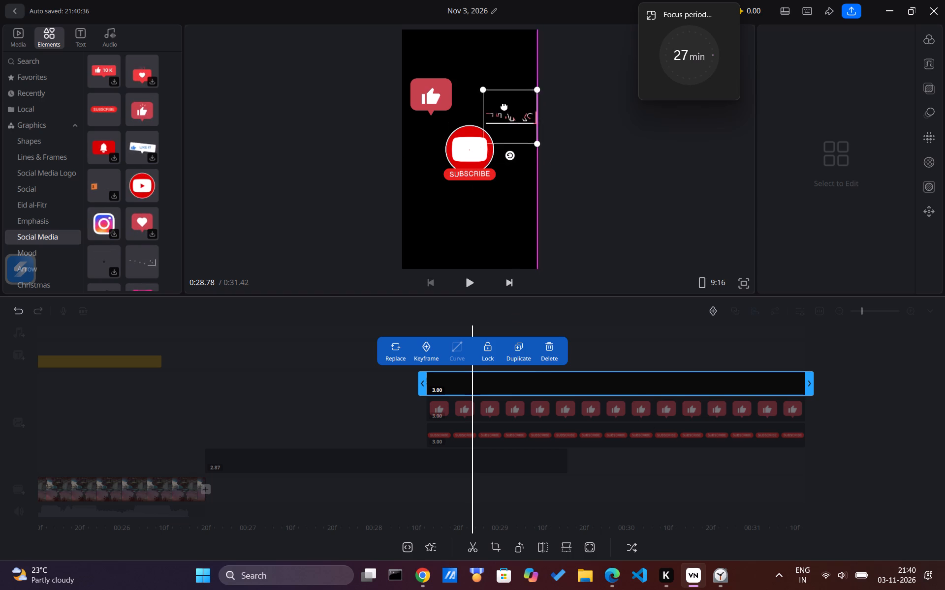
{"action": "left_click_drag", "start_coordinate": [504, 106], "coordinate": [469, 187]}
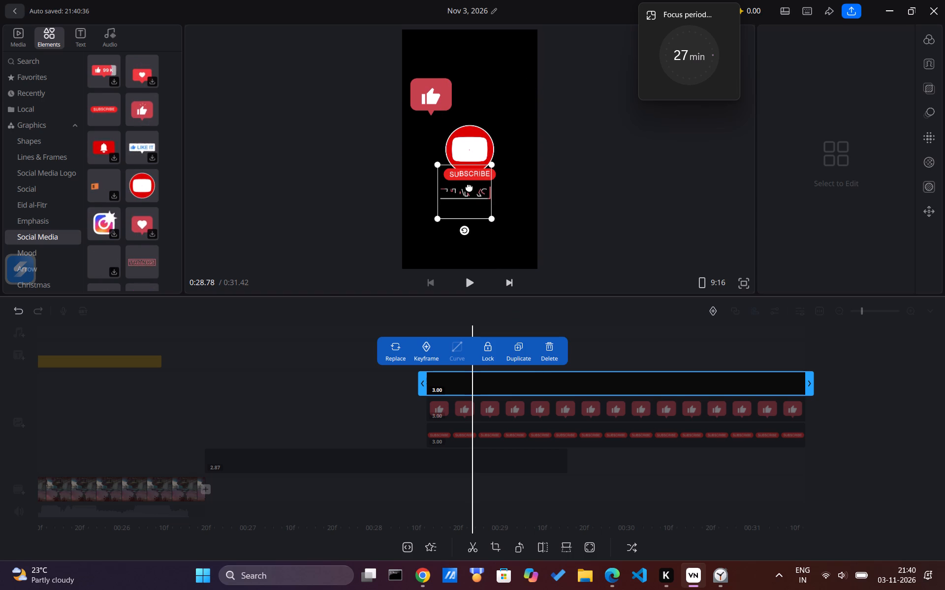
{"action": "left_click_drag", "start_coordinate": [469, 187], "coordinate": [475, 185]}
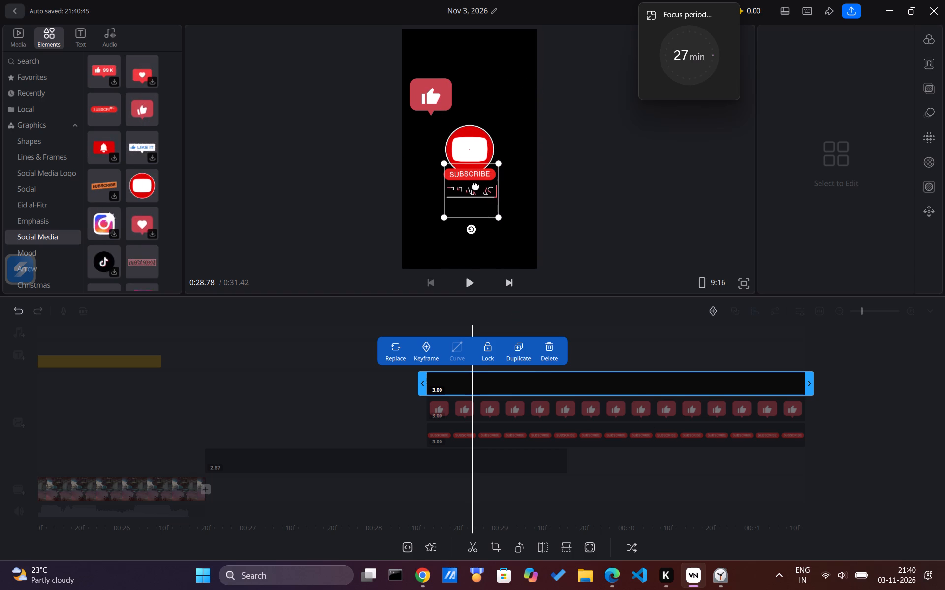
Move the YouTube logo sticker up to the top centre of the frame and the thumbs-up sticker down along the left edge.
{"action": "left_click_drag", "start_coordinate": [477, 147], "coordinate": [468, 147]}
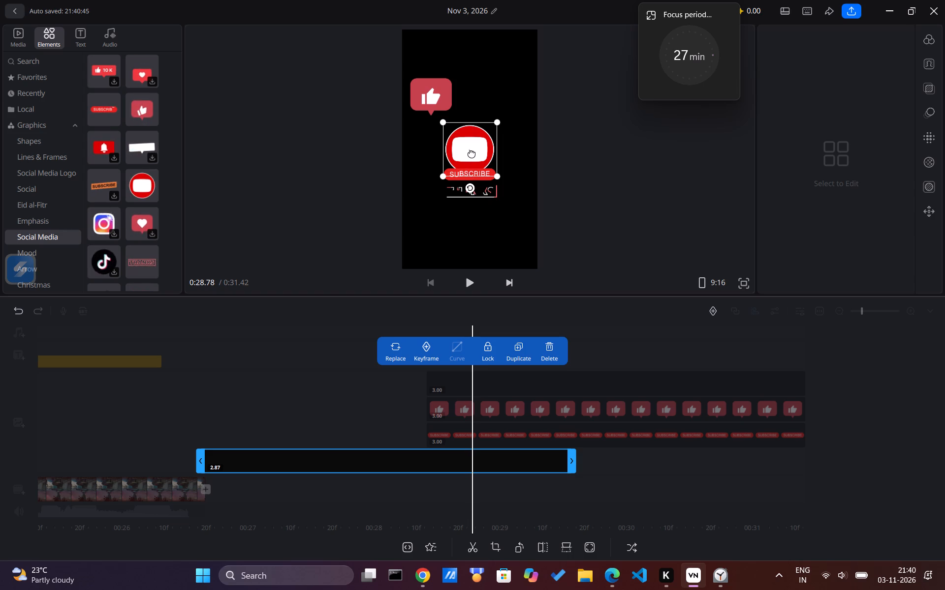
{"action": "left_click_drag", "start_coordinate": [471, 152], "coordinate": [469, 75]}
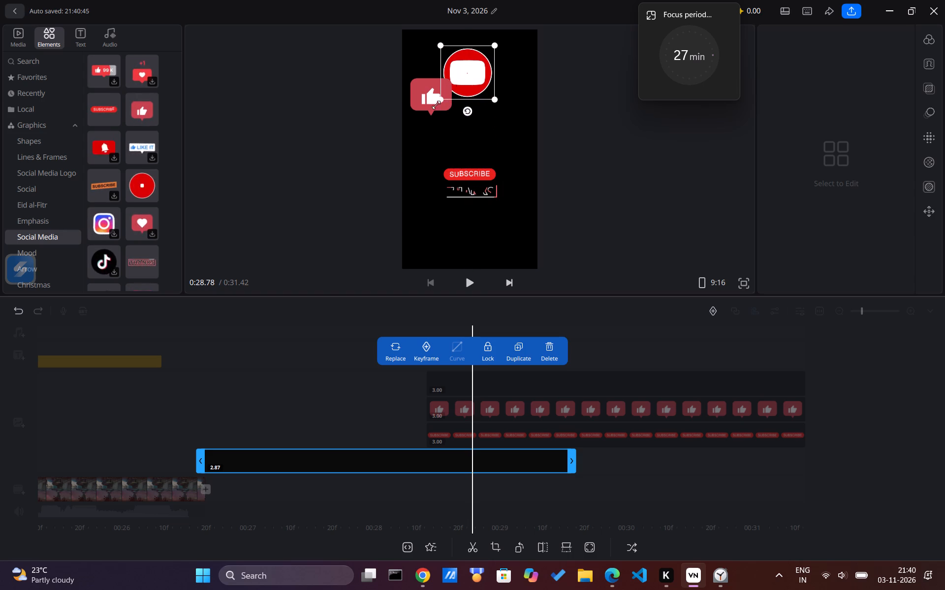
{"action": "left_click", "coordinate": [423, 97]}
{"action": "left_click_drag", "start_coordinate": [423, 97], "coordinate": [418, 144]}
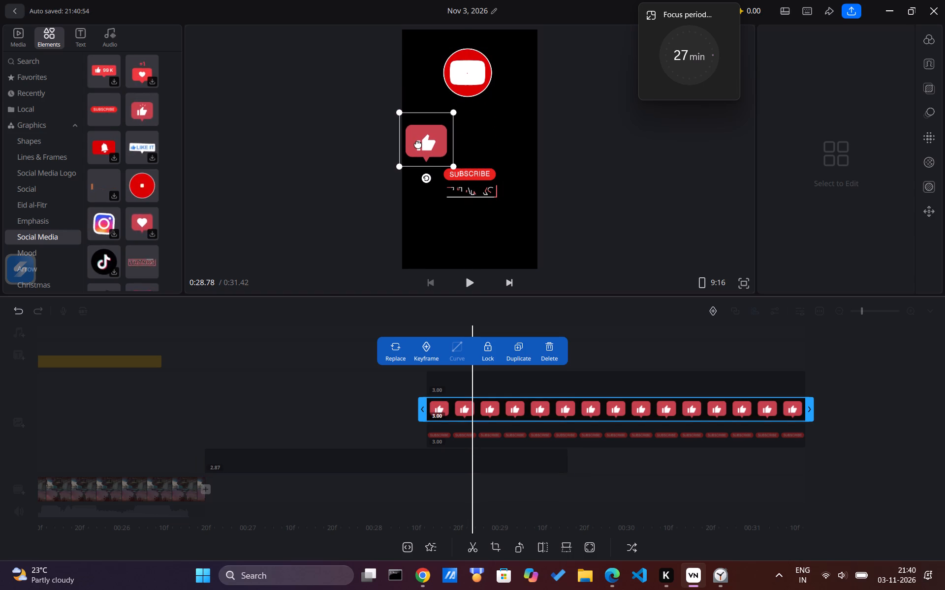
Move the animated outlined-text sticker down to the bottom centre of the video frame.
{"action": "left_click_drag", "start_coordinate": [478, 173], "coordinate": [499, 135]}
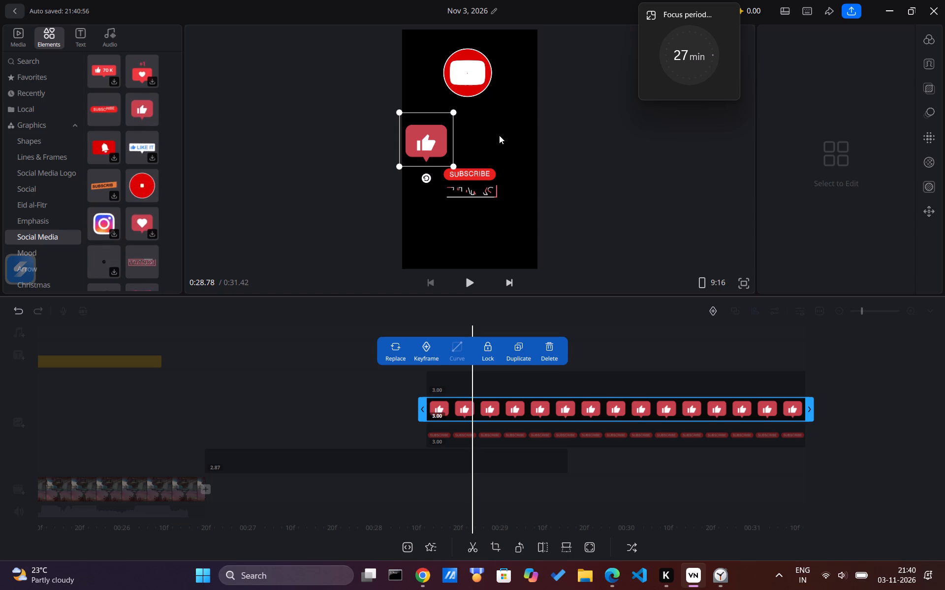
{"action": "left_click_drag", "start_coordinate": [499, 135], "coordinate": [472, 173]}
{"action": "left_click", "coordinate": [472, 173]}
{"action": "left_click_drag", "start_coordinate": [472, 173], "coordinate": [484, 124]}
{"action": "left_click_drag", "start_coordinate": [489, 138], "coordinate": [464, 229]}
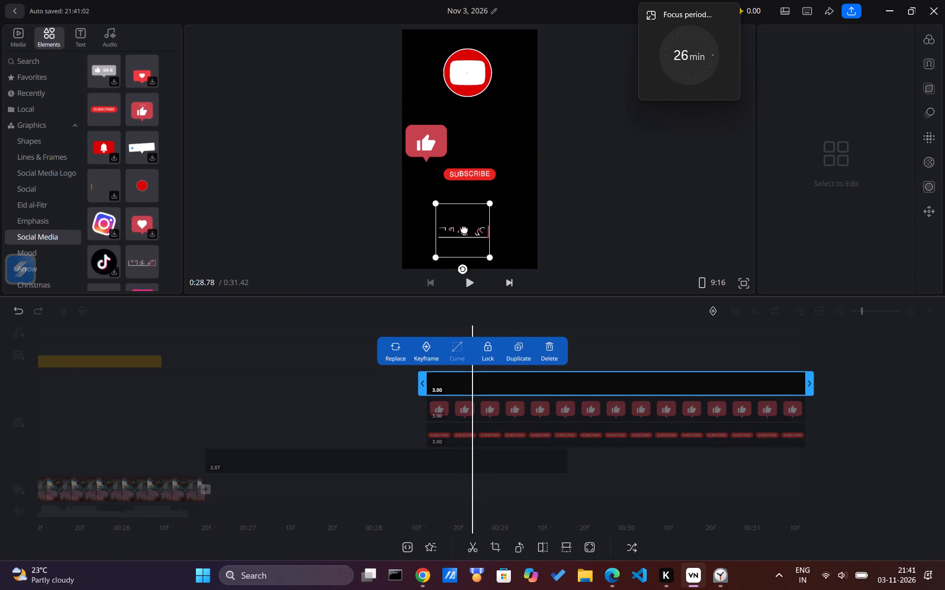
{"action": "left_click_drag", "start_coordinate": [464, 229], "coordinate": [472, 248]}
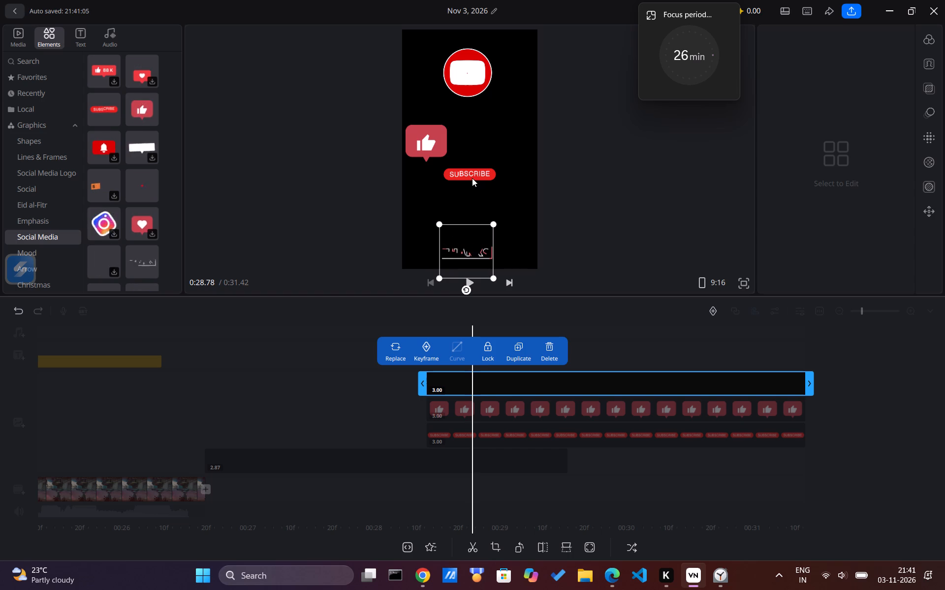
Place the thumbs-up and SUBSCRIBE stickers side by side in the lower part of the frame, with SUBSCRIBE on the right.
{"action": "left_click_drag", "start_coordinate": [472, 178], "coordinate": [466, 170]}
{"action": "left_click", "coordinate": [466, 170]}
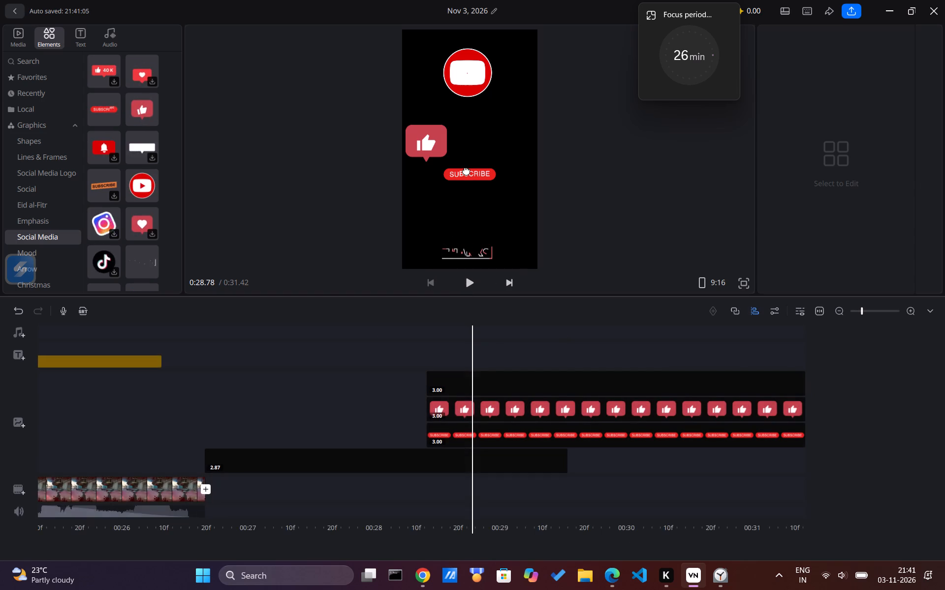
{"action": "left_click_drag", "start_coordinate": [466, 170], "coordinate": [502, 206]}
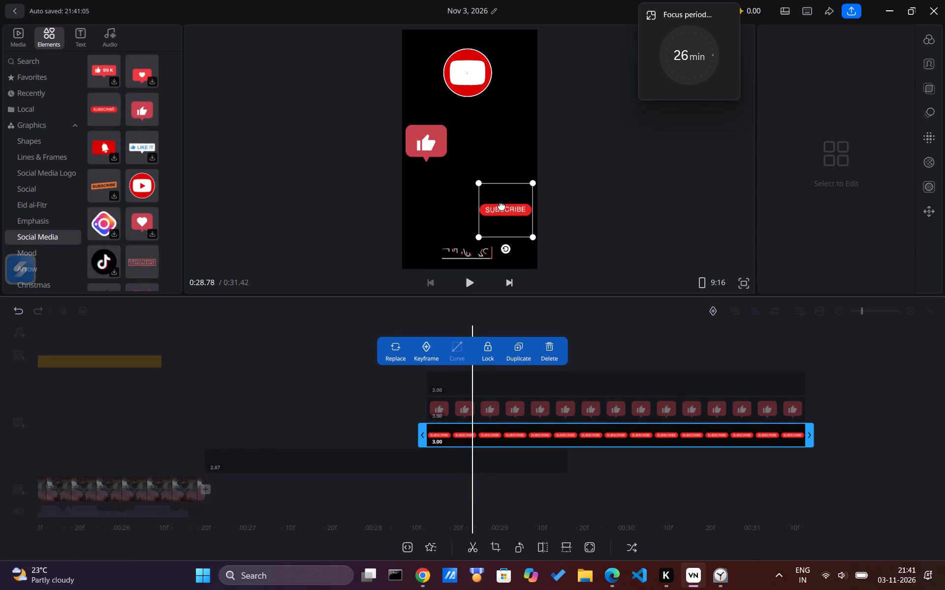
{"action": "left_click_drag", "start_coordinate": [502, 206], "coordinate": [503, 196]}
{"action": "left_click_drag", "start_coordinate": [420, 135], "coordinate": [434, 173]}
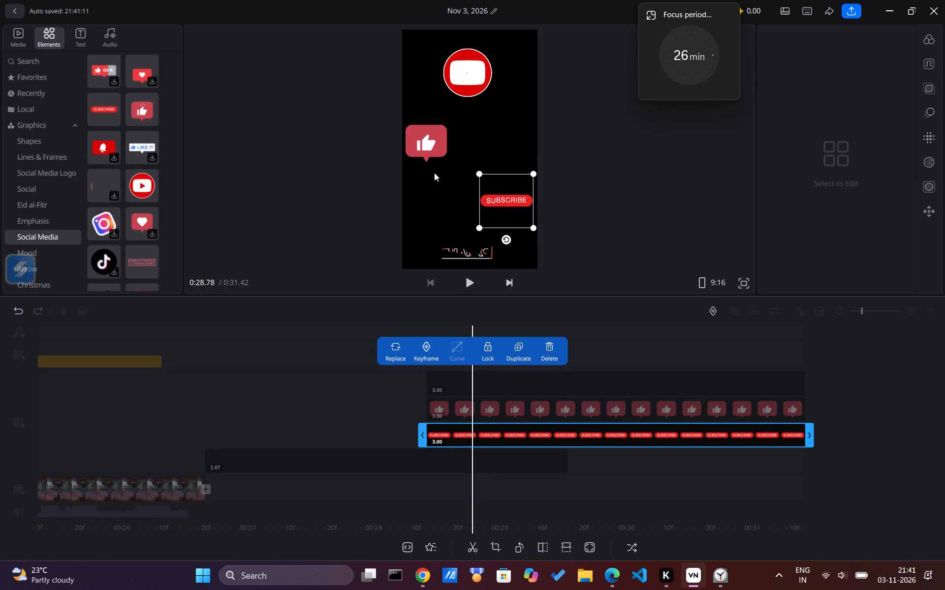
{"action": "left_click_drag", "start_coordinate": [434, 173], "coordinate": [439, 195]}
{"action": "left_click", "coordinate": [430, 139]}
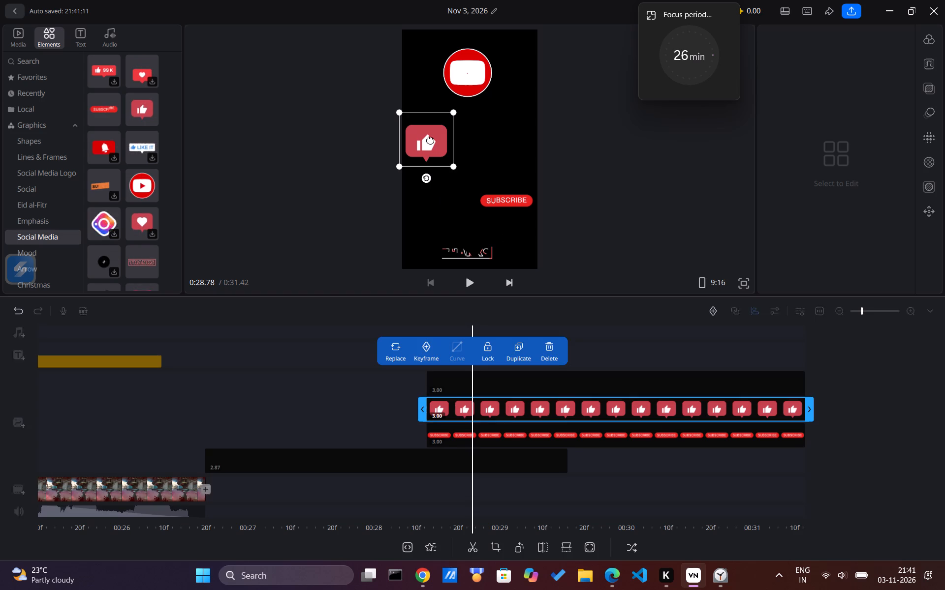
{"action": "left_click_drag", "start_coordinate": [430, 139], "coordinate": [441, 198]}
Enlarge the SUBSCRIBE sticker slightly from its upper-left corner.
{"action": "double_click", "coordinate": [506, 204]}
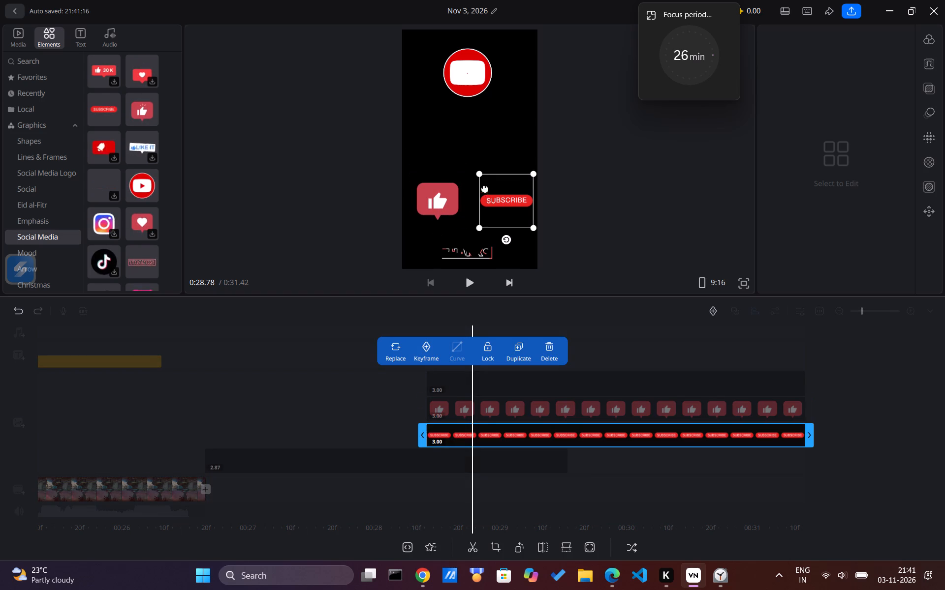
{"action": "left_click_drag", "start_coordinate": [478, 176], "coordinate": [465, 173]}
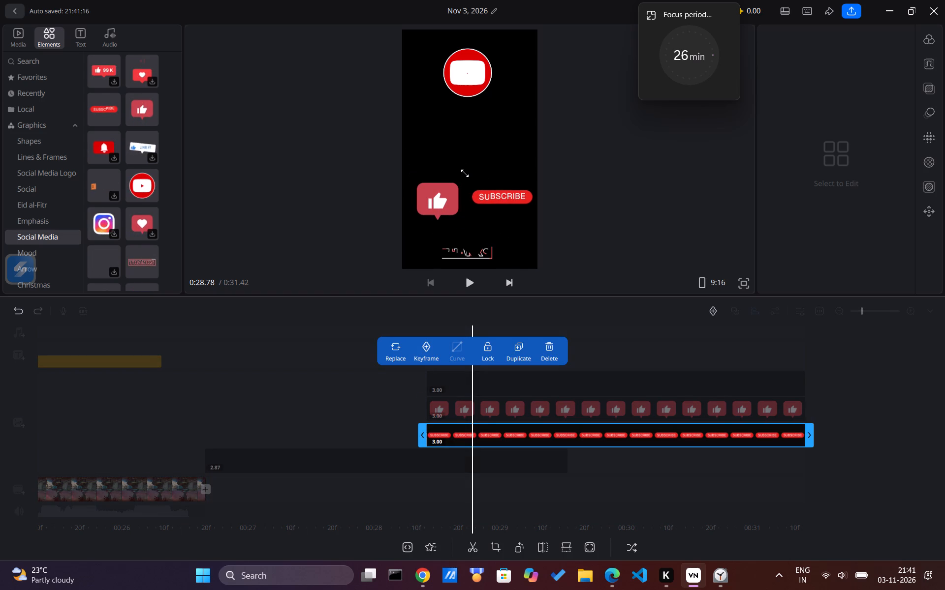
{"action": "left_click_drag", "start_coordinate": [465, 173], "coordinate": [465, 172]}
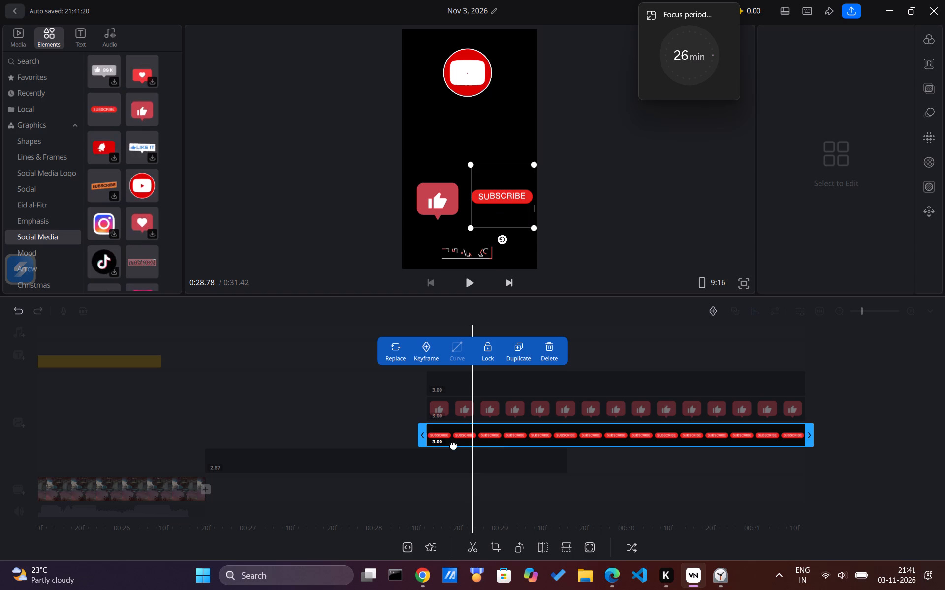
Extend the SUBSCRIBE and thumbs-up clips to start just before 0:28, lasting 3.64 s and 3.56 s respectively.
{"action": "left_click_drag", "start_coordinate": [424, 441], "coordinate": [344, 442]}
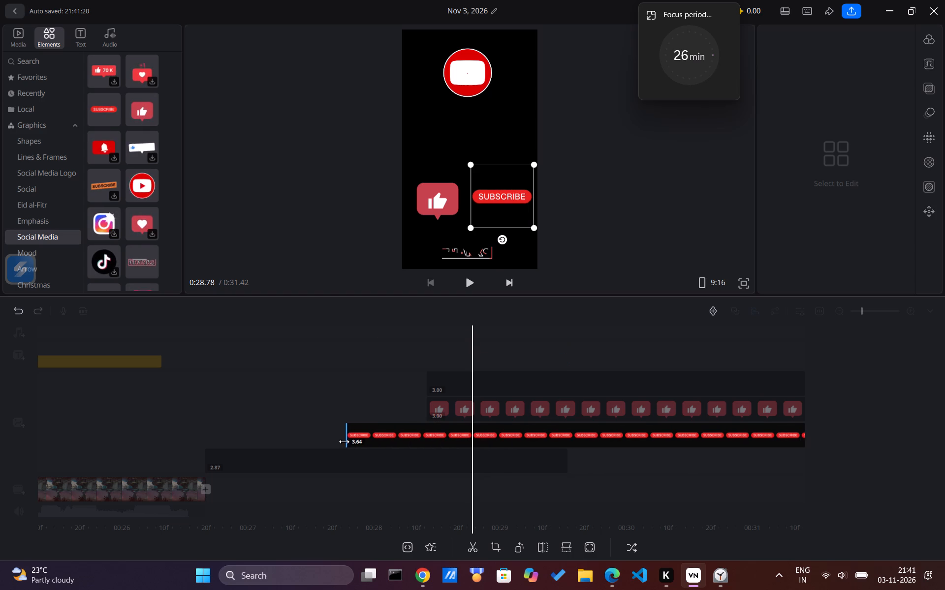
{"action": "left_click", "coordinate": [456, 406]}
{"action": "left_click", "coordinate": [456, 406]}
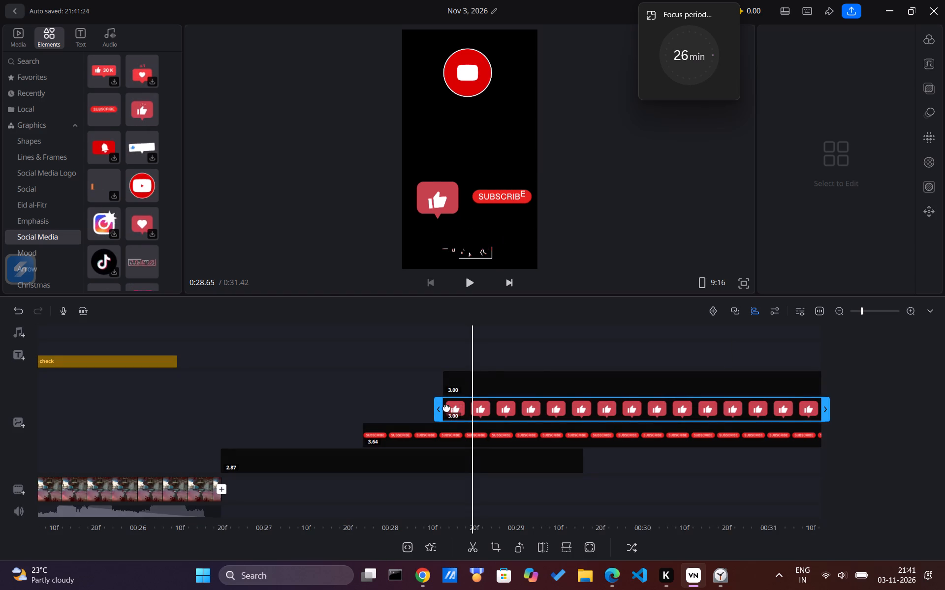
{"action": "left_click_drag", "start_coordinate": [438, 408], "coordinate": [367, 401]}
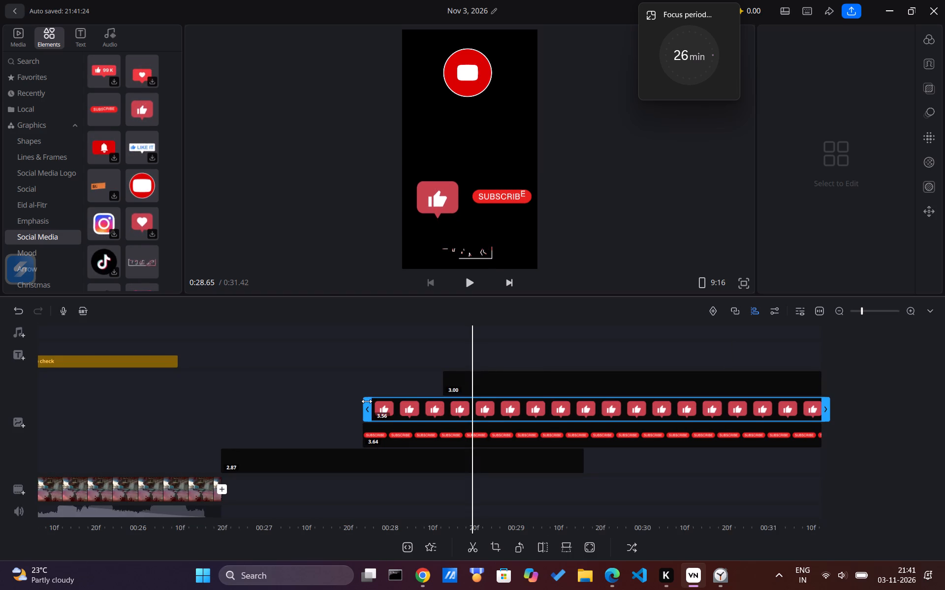
Extend the outlined-text clip back to the start of the YouTube logo clip, for a duration of 4.75 s.
{"action": "left_click", "coordinate": [463, 377]}
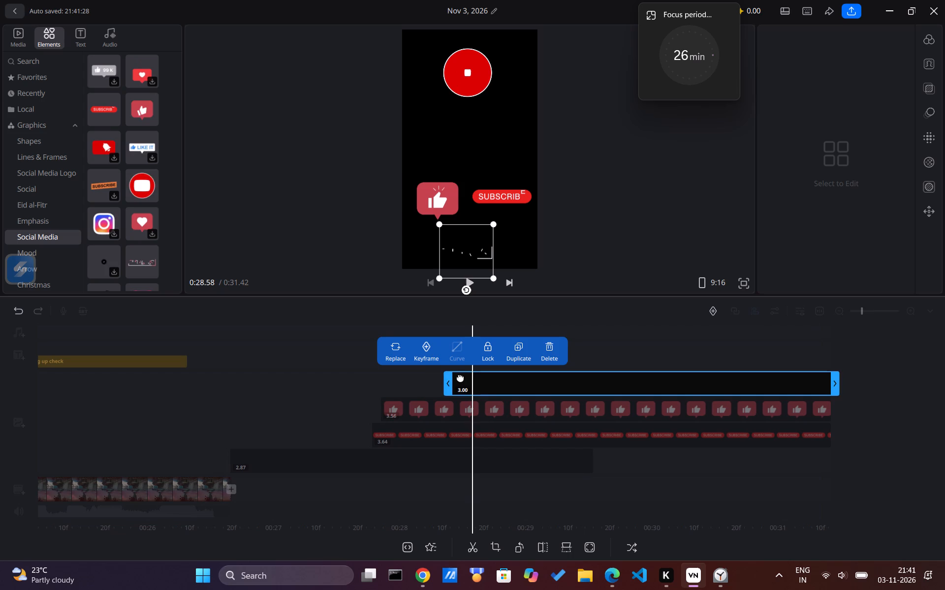
{"action": "left_click_drag", "start_coordinate": [447, 381], "coordinate": [311, 379]}
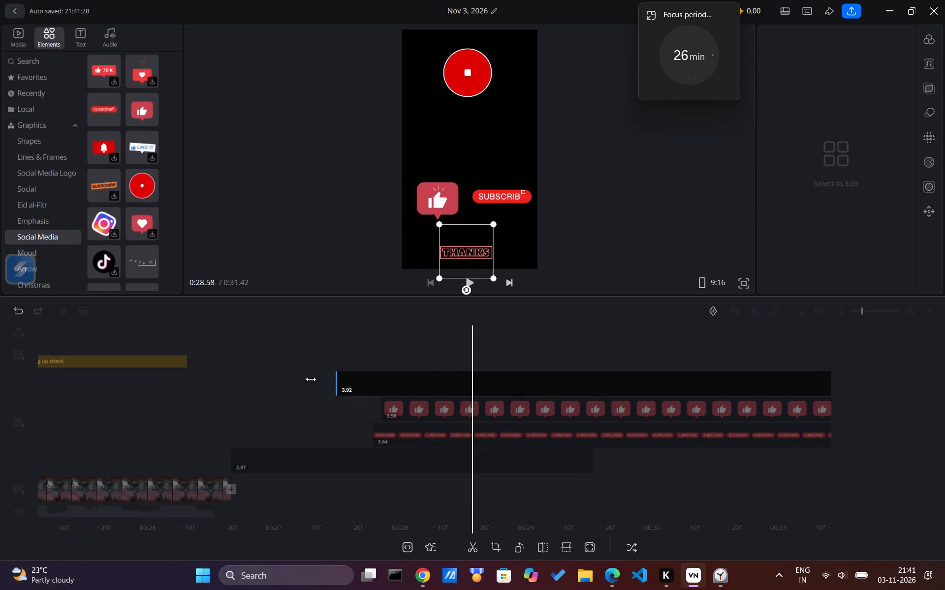
{"action": "left_click_drag", "start_coordinate": [311, 379], "coordinate": [220, 387]}
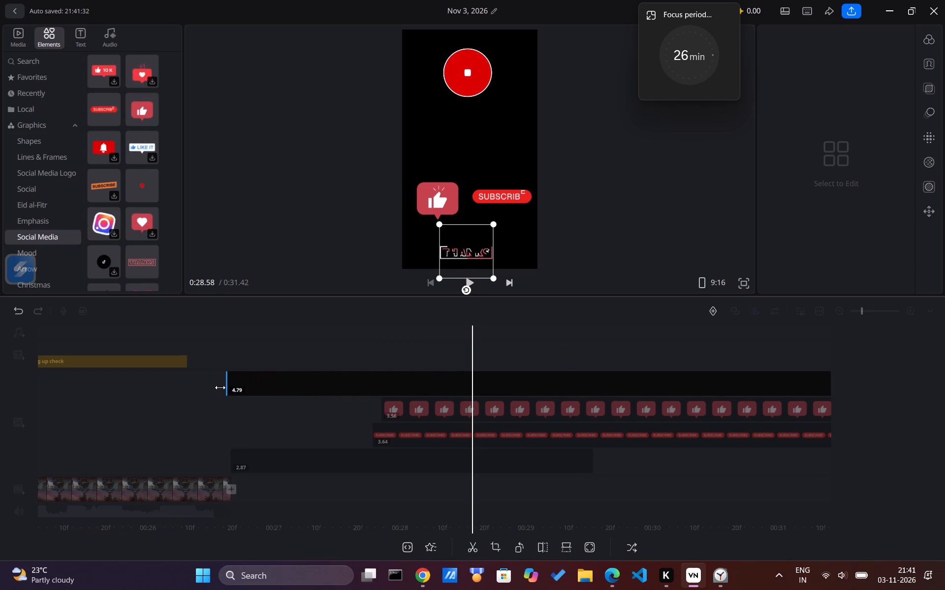
{"action": "left_click_drag", "start_coordinate": [220, 387], "coordinate": [229, 388]}
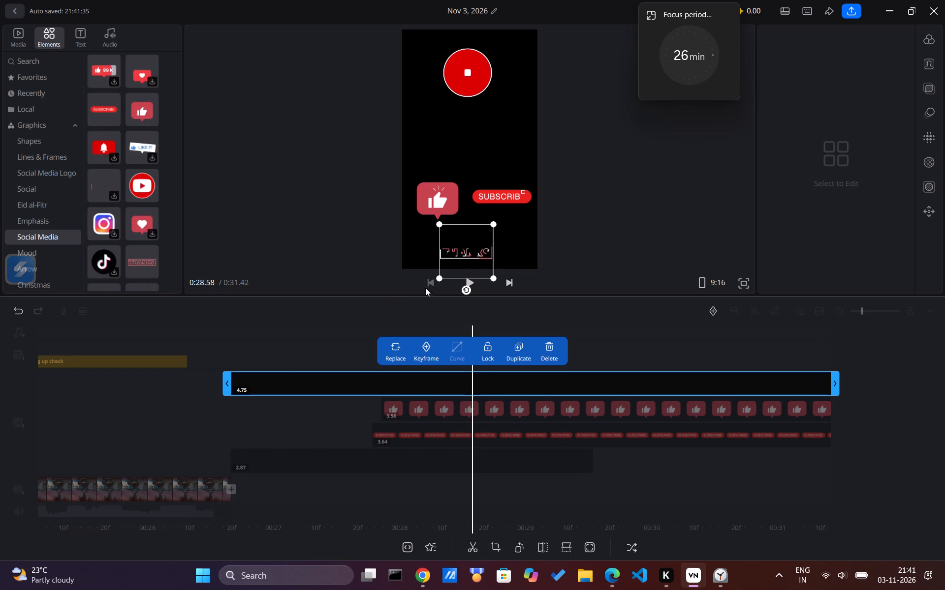
Move the YouTube logo sticker down to the horizontal centre, just above the thumbs-up and SUBSCRIBE stickers.
{"action": "left_click", "coordinate": [469, 82]}
{"action": "left_click_drag", "start_coordinate": [469, 82], "coordinate": [473, 100]}
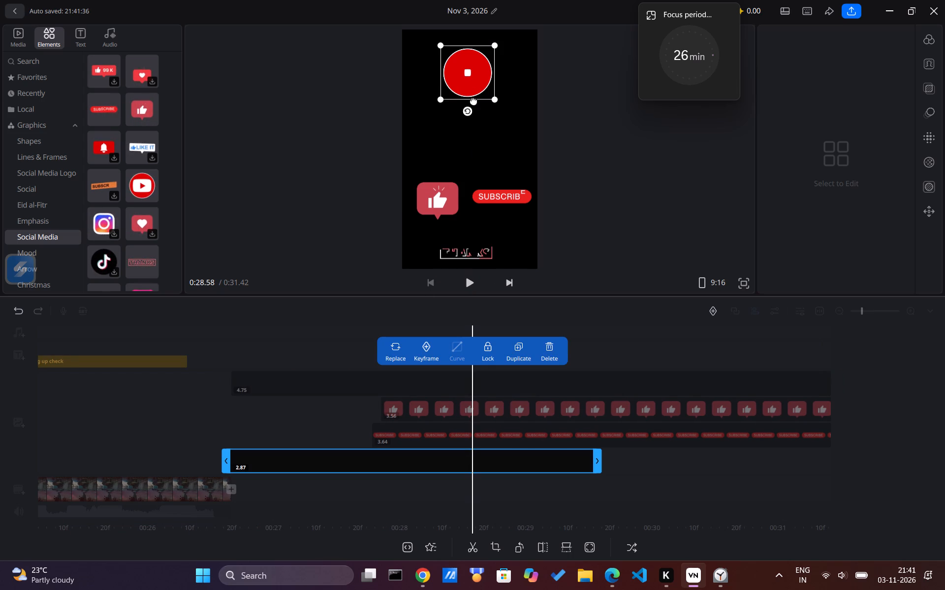
{"action": "left_click_drag", "start_coordinate": [473, 100], "coordinate": [469, 146]}
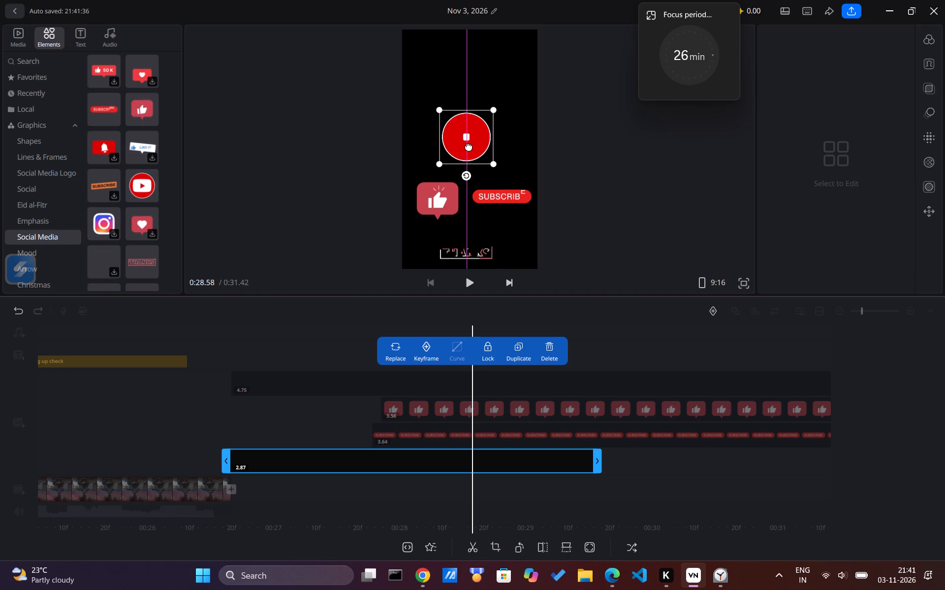
{"action": "left_click_drag", "start_coordinate": [469, 146], "coordinate": [470, 157]}
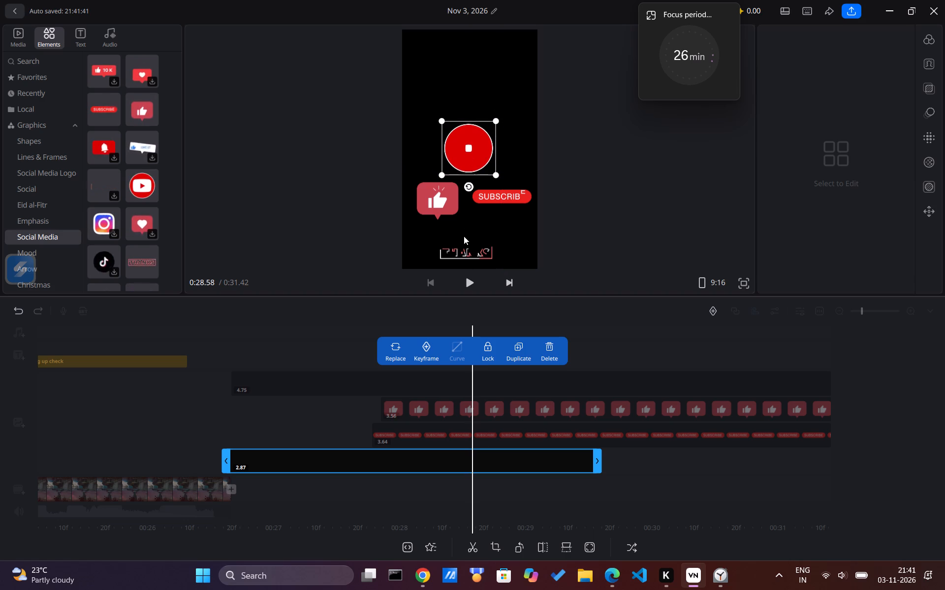
Move the THANKS outlined-text sticker to the upper-left area of the video frame.
{"action": "left_click", "coordinate": [463, 250]}
{"action": "left_click_drag", "start_coordinate": [463, 250], "coordinate": [446, 93]}
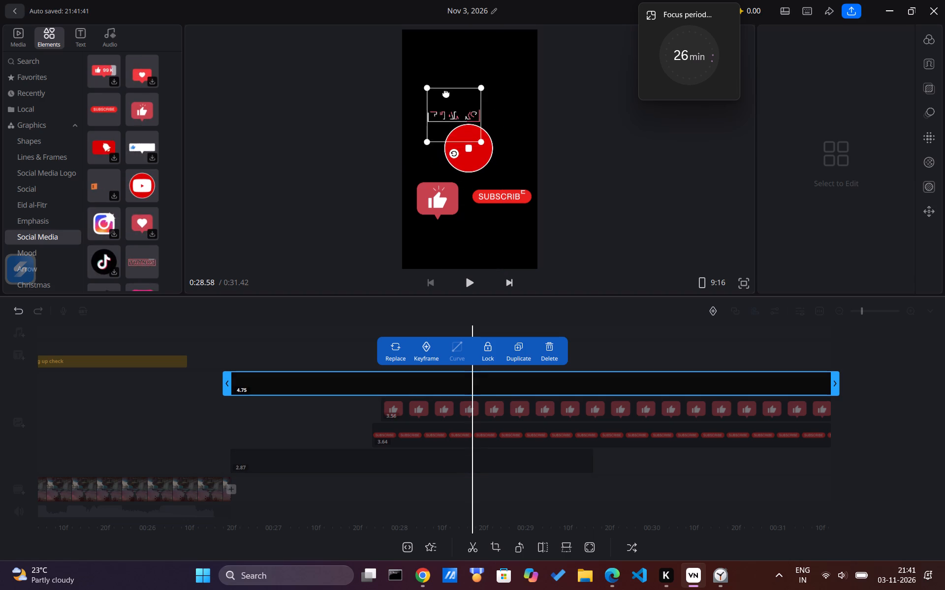
{"action": "left_click_drag", "start_coordinate": [446, 93], "coordinate": [433, 80]}
Replay the ending to check the rearranged stickers, and return the playhead to 0:27.63 near the start of the ending.
{"action": "key", "text": "space"}
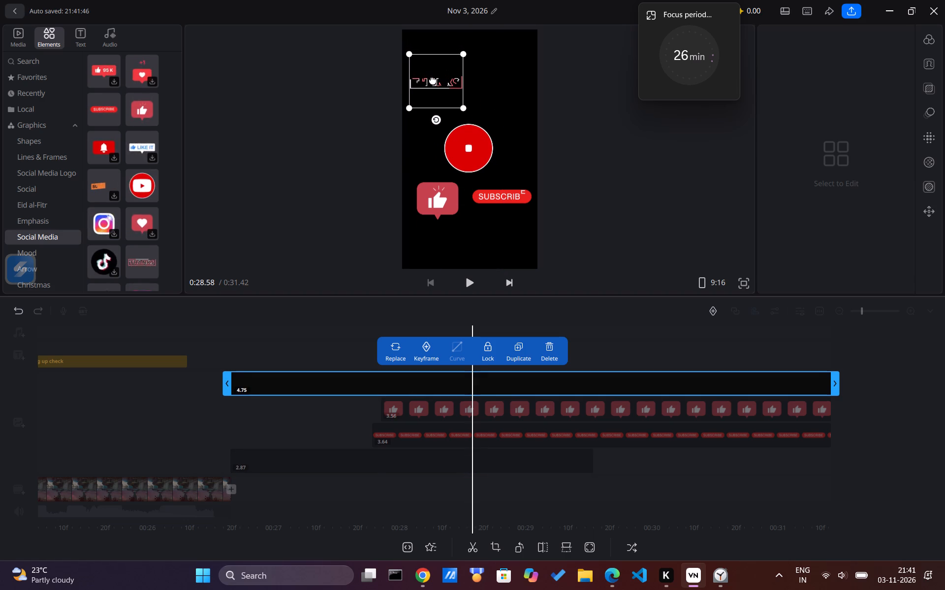
{"action": "key", "text": "space"}
{"action": "key", "text": "space"}
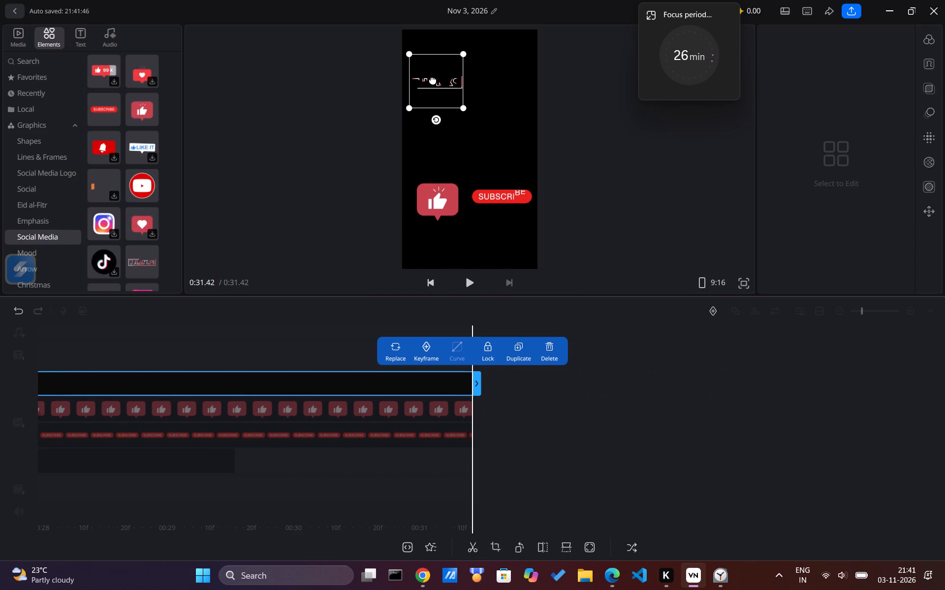
{"action": "key", "text": "space"}
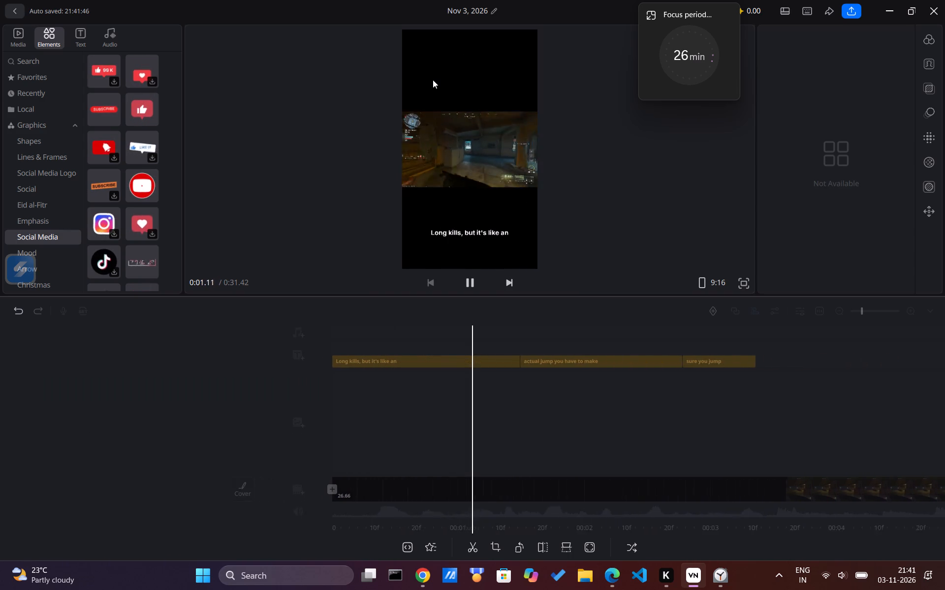
{"action": "scroll", "coordinate": [521, 408], "scroll_direction": "left", "scroll_amount": 10}
{"action": "scroll", "coordinate": [521, 408], "scroll_direction": "down", "scroll_amount": 2, "text": "ctrl"}
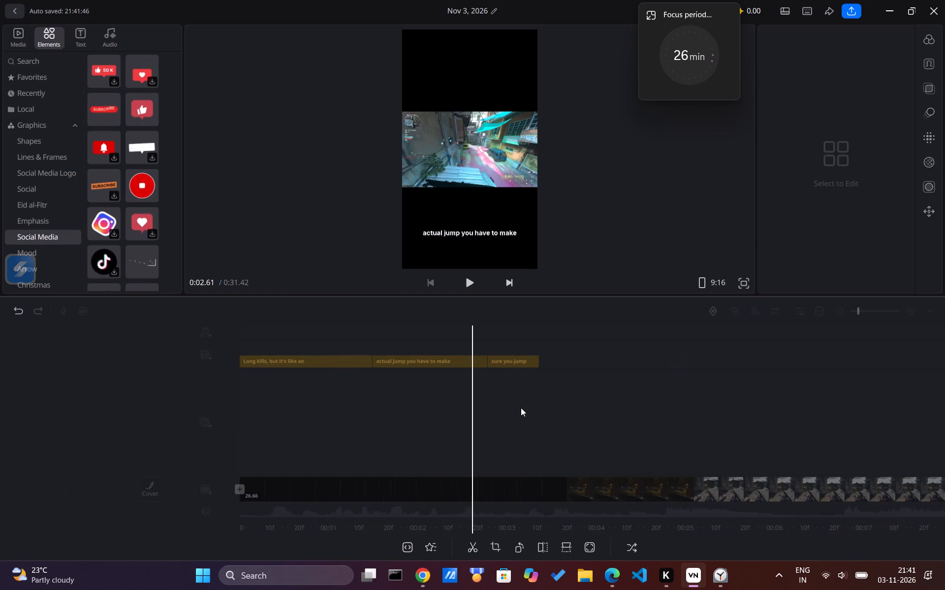
{"action": "scroll", "coordinate": [521, 408], "scroll_direction": "down", "scroll_amount": 2, "text": "ctrl"}
{"action": "scroll", "coordinate": [521, 408], "scroll_direction": "left", "scroll_amount": 13}
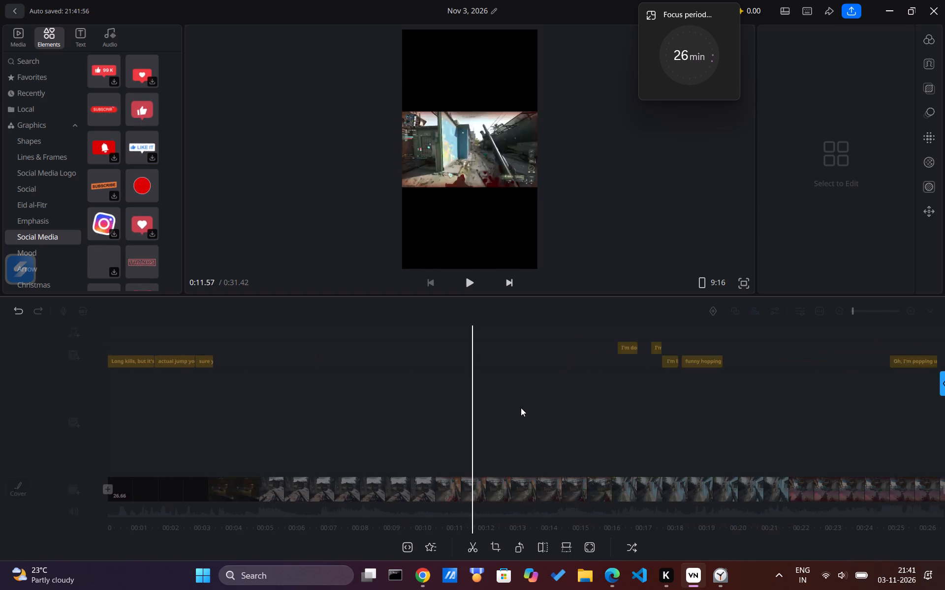
{"action": "scroll", "coordinate": [521, 408], "scroll_direction": "left", "scroll_amount": 5}
{"action": "scroll", "coordinate": [240, 354], "scroll_direction": "left", "scroll_amount": 7}
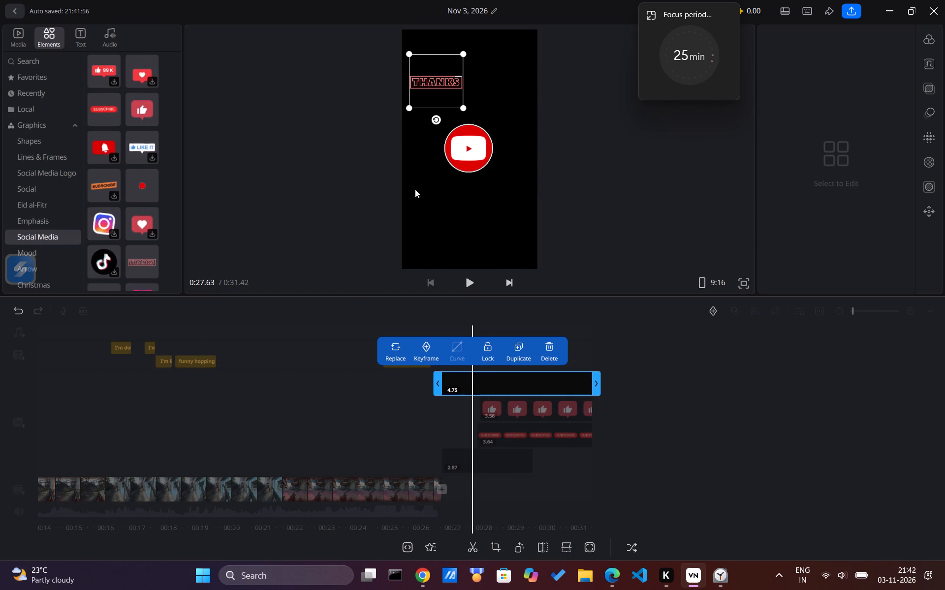
{"action": "scroll", "coordinate": [427, 444], "scroll_direction": "up", "scroll_amount": 4, "text": "ctrl"}
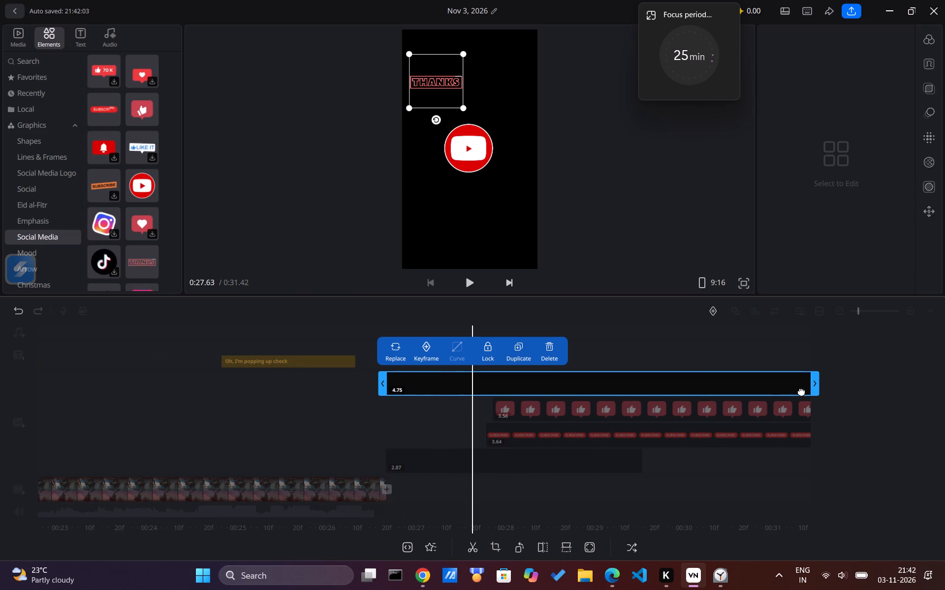
Browse the Social Media, Emphasis, Eid al-Fitr, Social, Social Media Logo and Lines & Frames graphics for another ending sticker.
{"action": "left_click", "coordinate": [479, 88]}
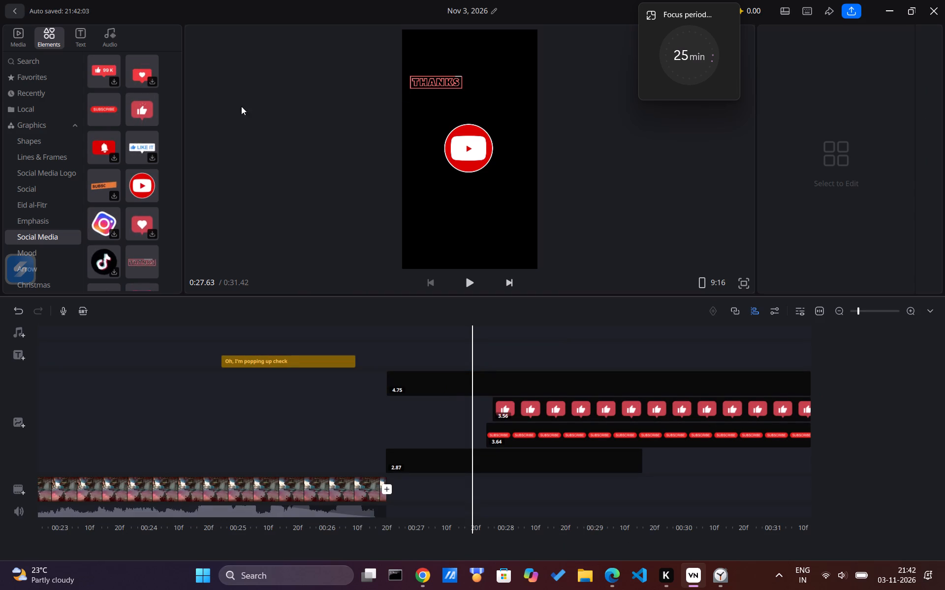
{"action": "scroll", "coordinate": [109, 173], "scroll_direction": "down", "scroll_amount": 3}
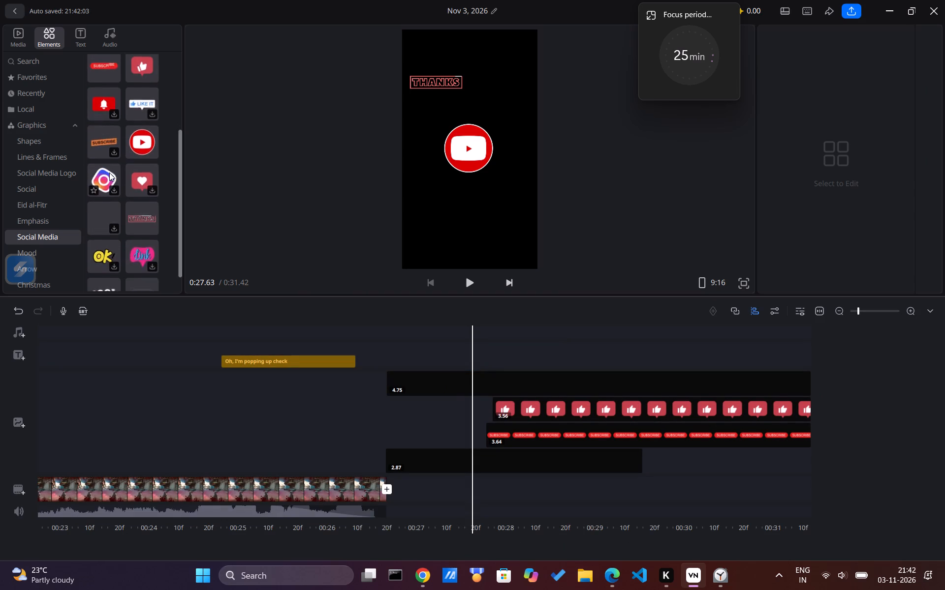
{"action": "left_click", "coordinate": [33, 222]}
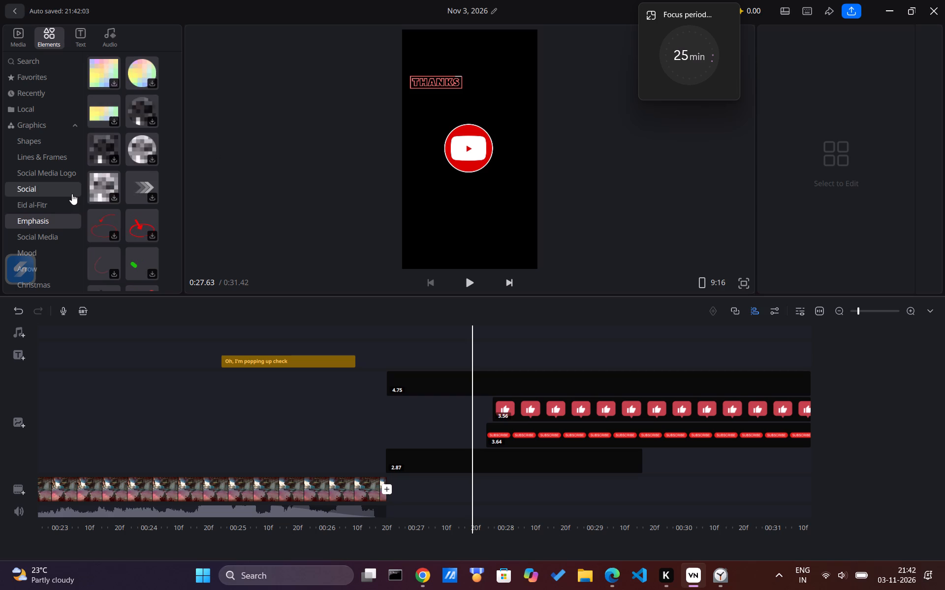
{"action": "left_click", "coordinate": [43, 204]}
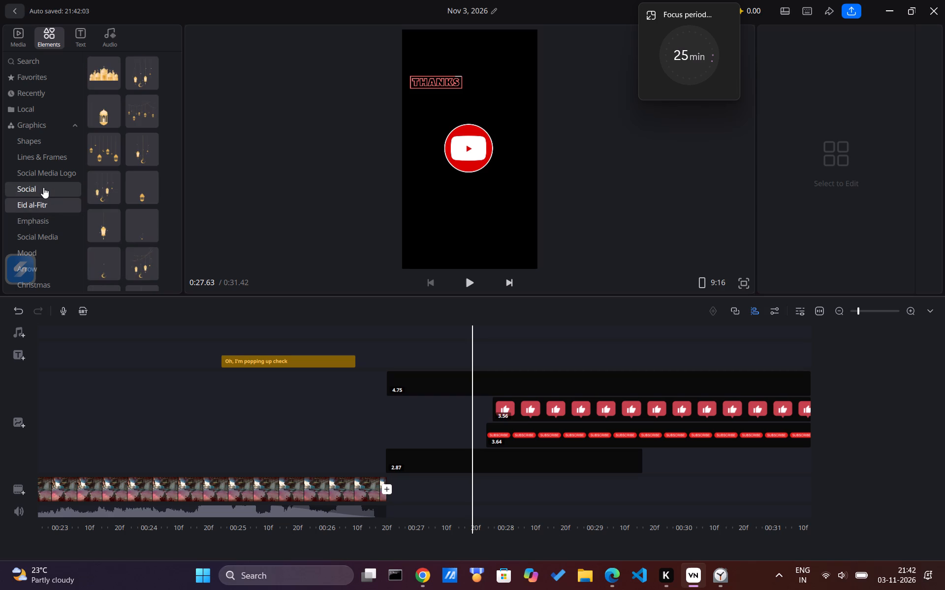
{"action": "left_click", "coordinate": [43, 187]}
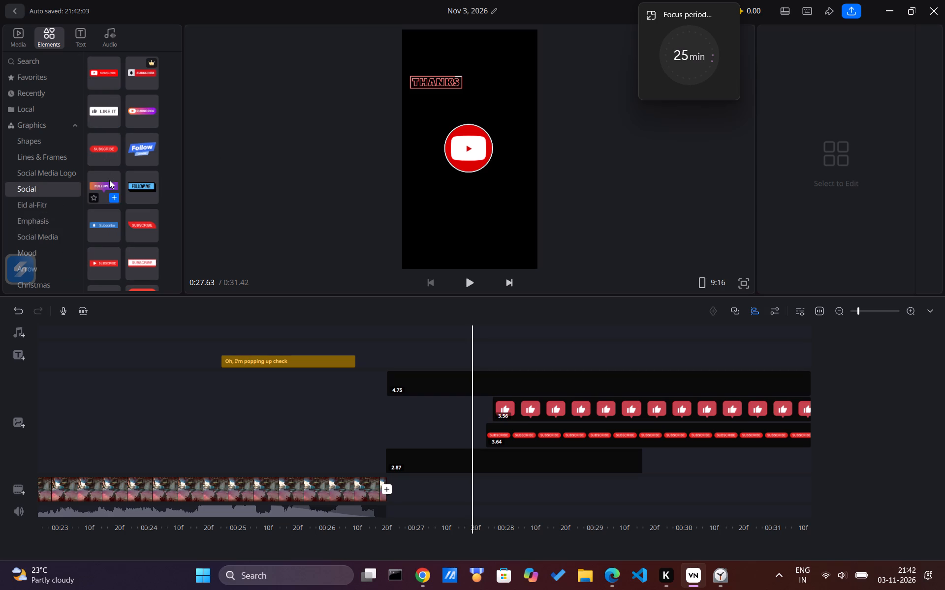
{"action": "scroll", "coordinate": [97, 222], "scroll_direction": "down", "scroll_amount": 2}
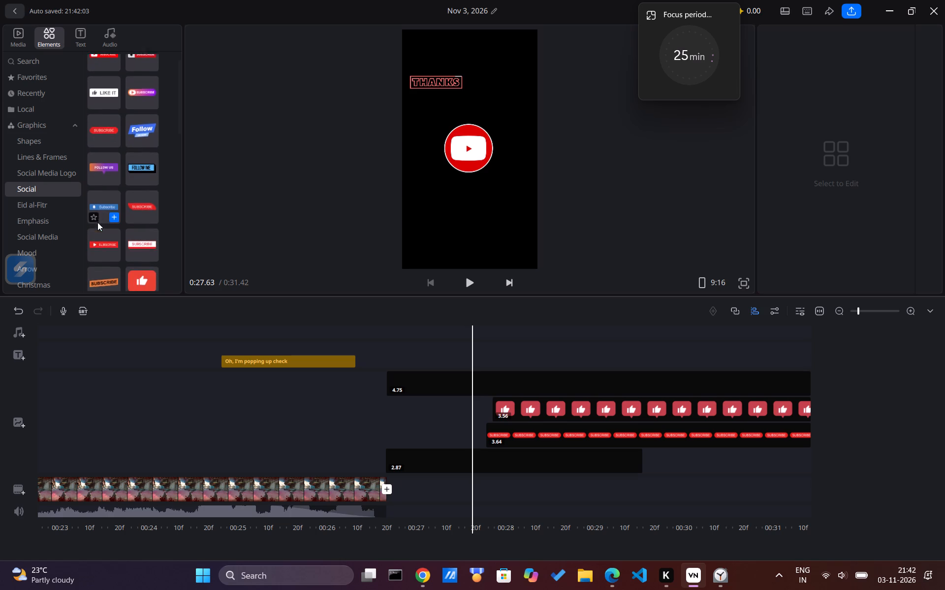
{"action": "scroll", "coordinate": [97, 222], "scroll_direction": "down", "scroll_amount": 8}
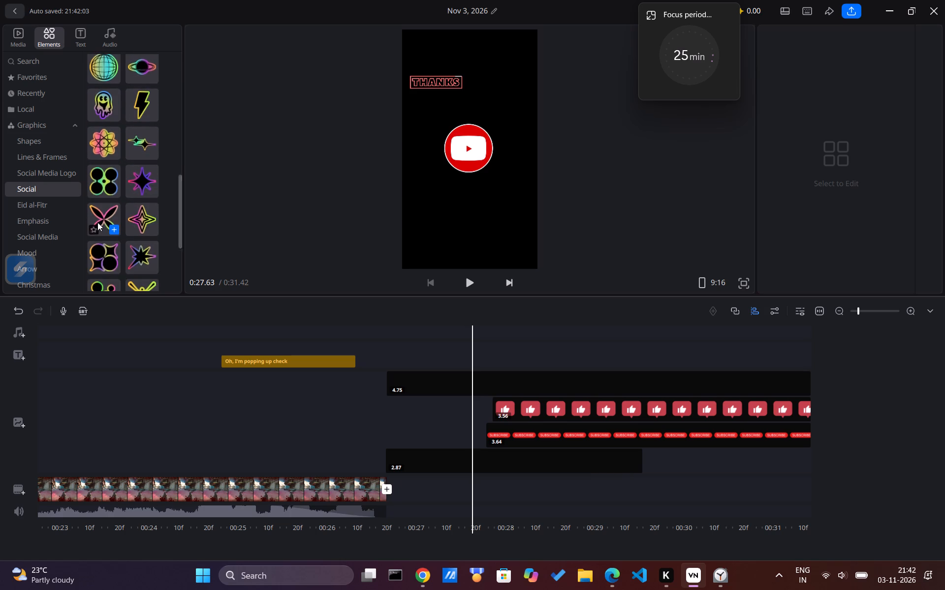
{"action": "scroll", "coordinate": [97, 222], "scroll_direction": "down", "scroll_amount": 4}
{"action": "scroll", "coordinate": [97, 222], "scroll_direction": "up", "scroll_amount": 15}
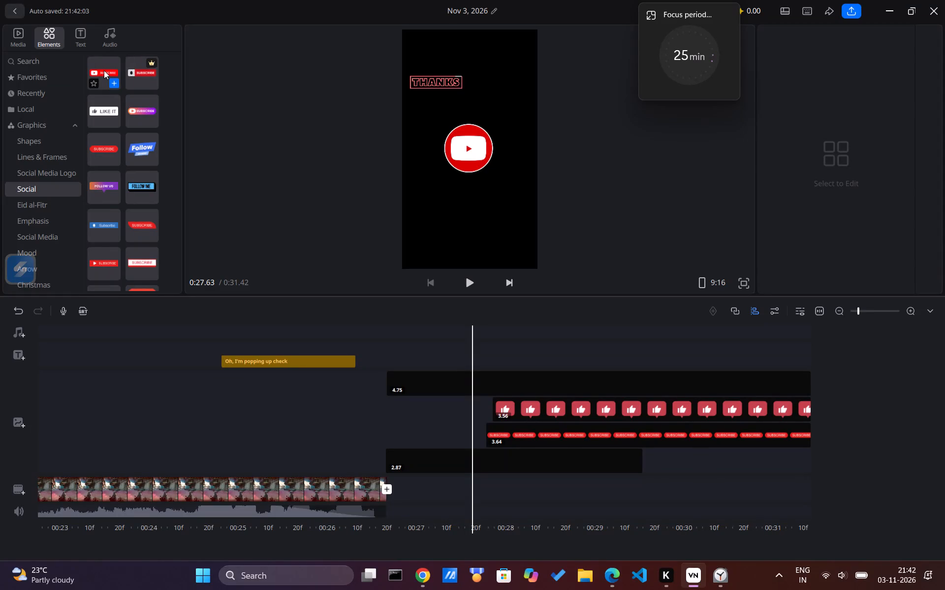
{"action": "left_click", "coordinate": [34, 175]}
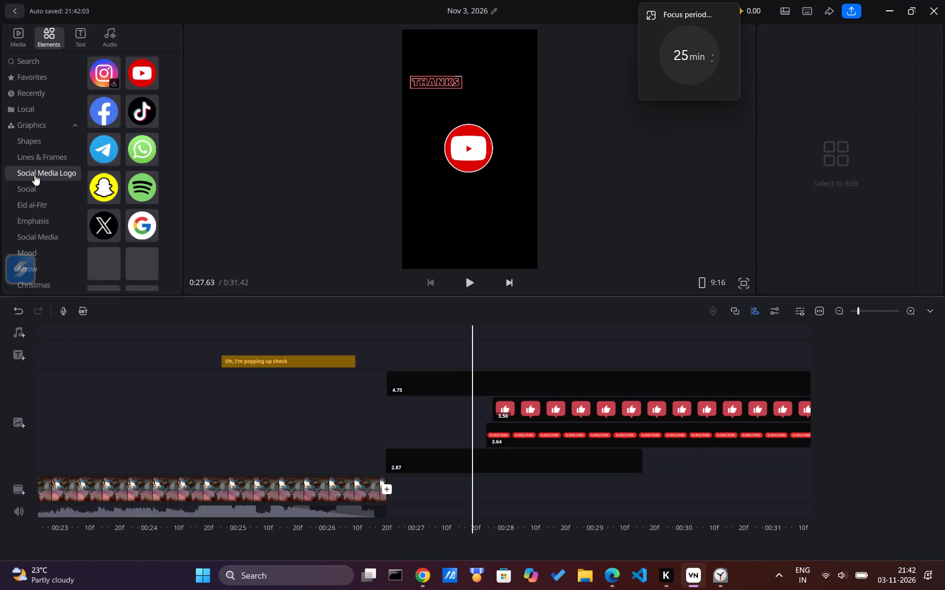
{"action": "left_click", "coordinate": [66, 152]}
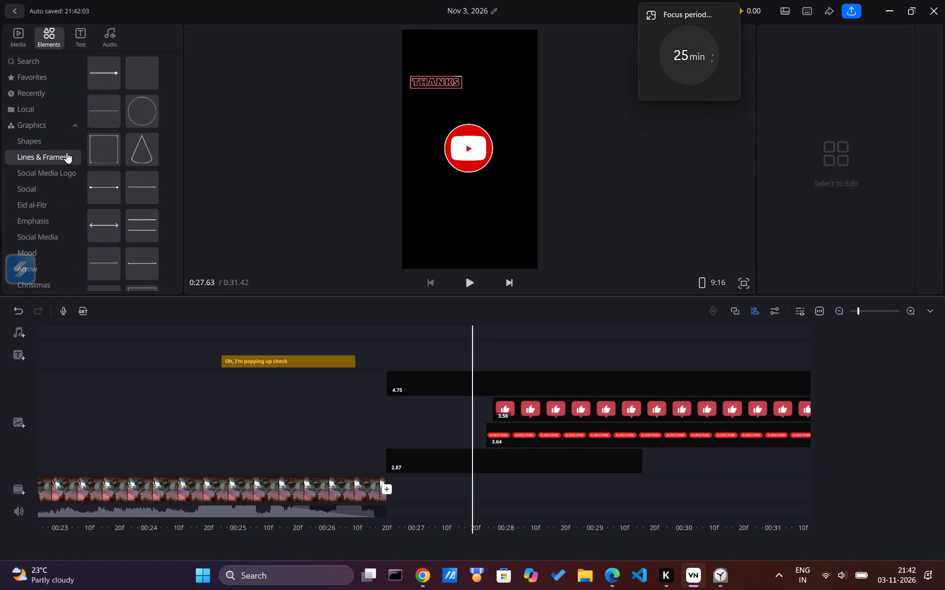
Look through the remaining graphics categories from Mood and Arrow to Festivities, and return to the Social Media stickers.
{"action": "scroll", "coordinate": [66, 152], "scroll_direction": "down", "scroll_amount": 1}
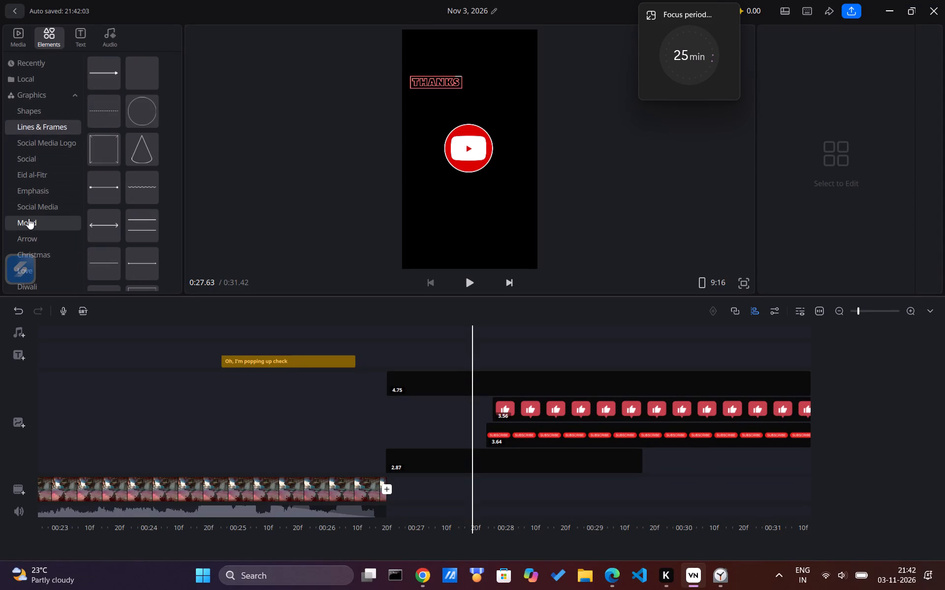
{"action": "left_click", "coordinate": [49, 243]}
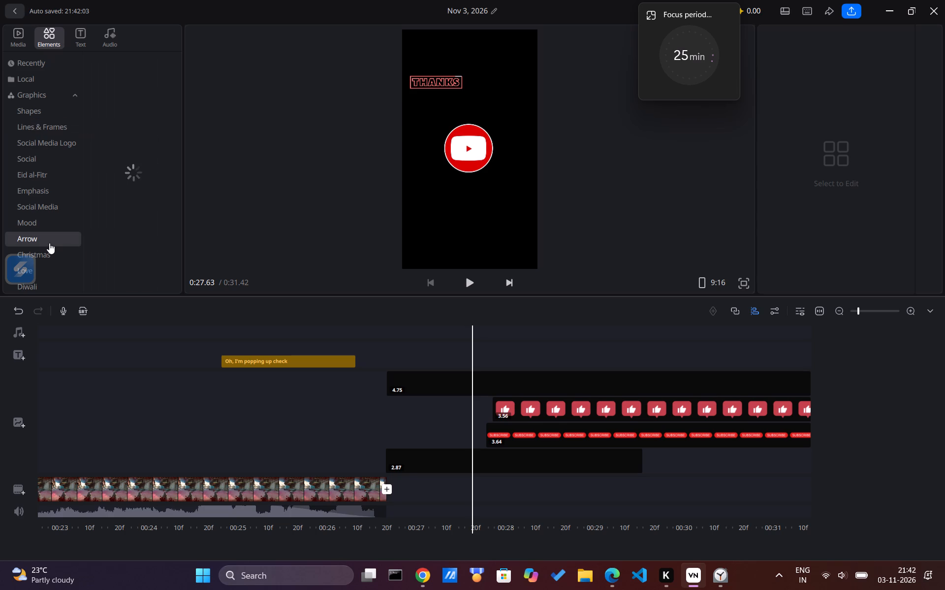
{"action": "left_click", "coordinate": [40, 228]}
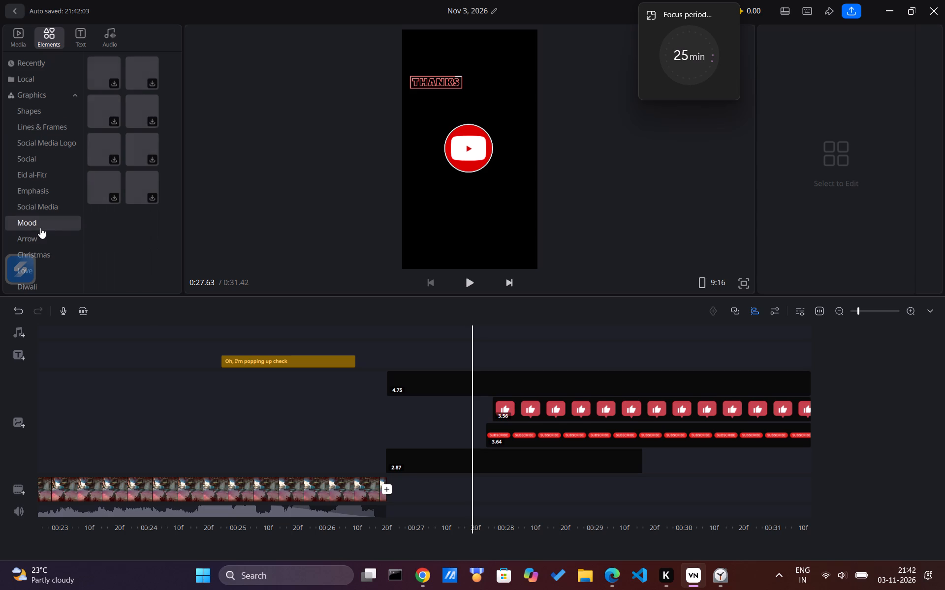
{"action": "scroll", "coordinate": [41, 211], "scroll_direction": "down", "scroll_amount": 1}
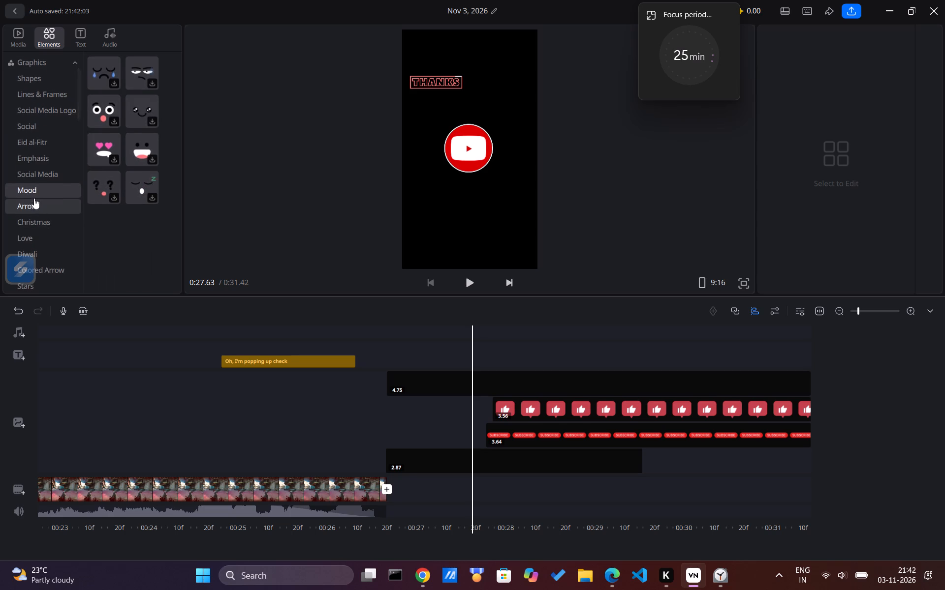
{"action": "left_click", "coordinate": [37, 206]}
{"action": "left_click", "coordinate": [44, 223]}
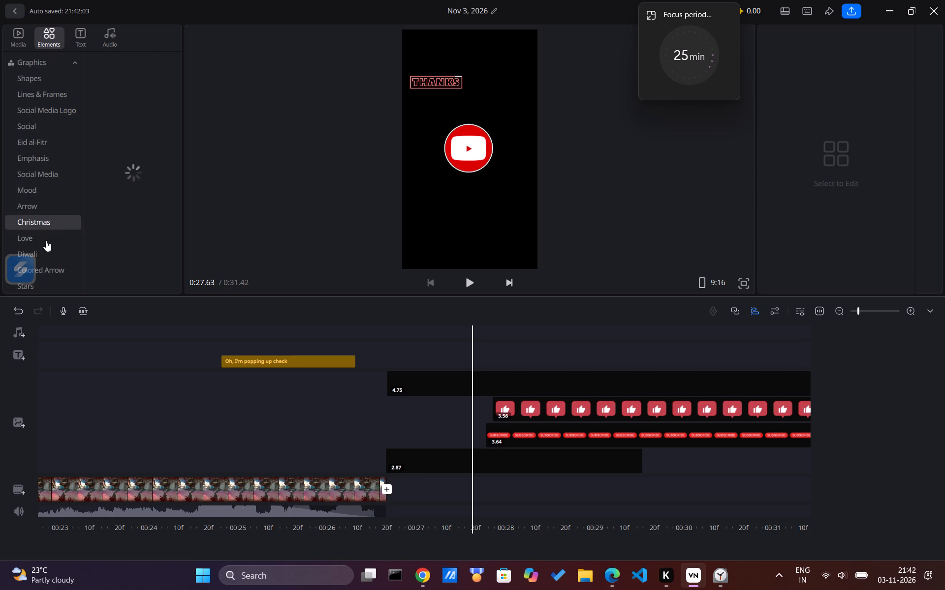
{"action": "left_click", "coordinate": [46, 246]}
{"action": "left_click", "coordinate": [36, 235]}
{"action": "scroll", "coordinate": [36, 235], "scroll_direction": "down", "scroll_amount": 1}
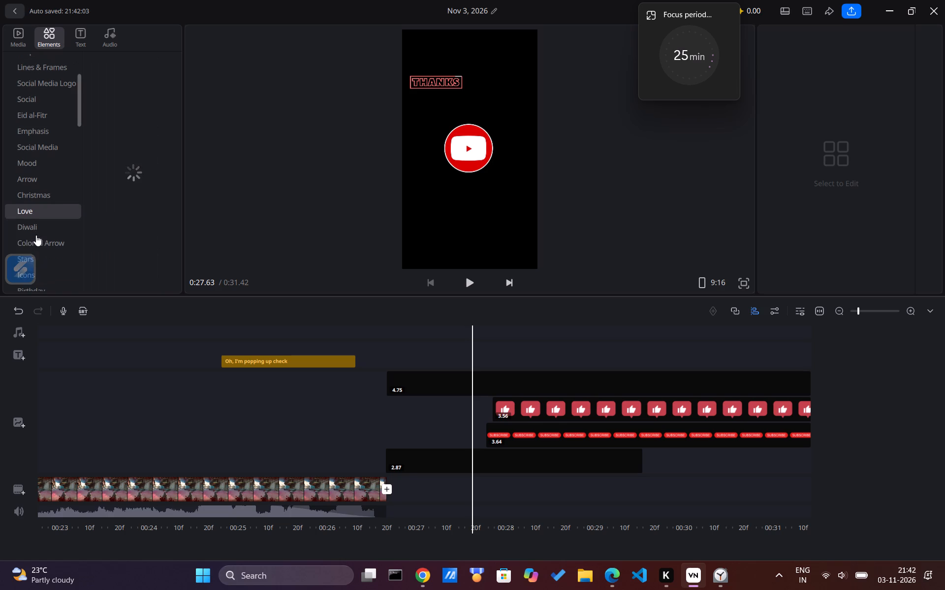
{"action": "scroll", "coordinate": [36, 235], "scroll_direction": "down", "scroll_amount": 1}
{"action": "left_click", "coordinate": [22, 209]}
{"action": "left_click", "coordinate": [25, 218]}
{"action": "scroll", "coordinate": [25, 218], "scroll_direction": "down", "scroll_amount": 1}
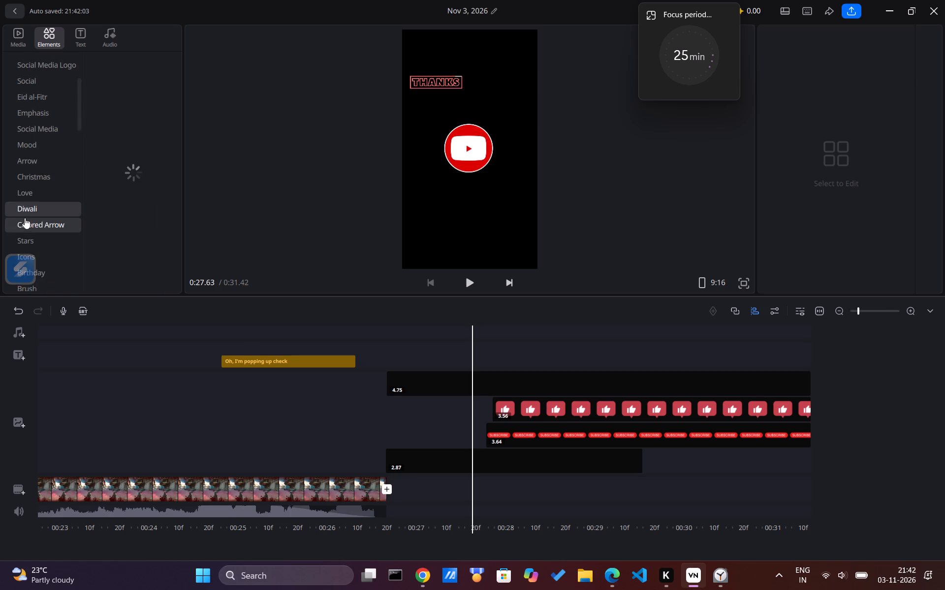
{"action": "scroll", "coordinate": [25, 218], "scroll_direction": "down", "scroll_amount": 1}
{"action": "left_click", "coordinate": [41, 178]}
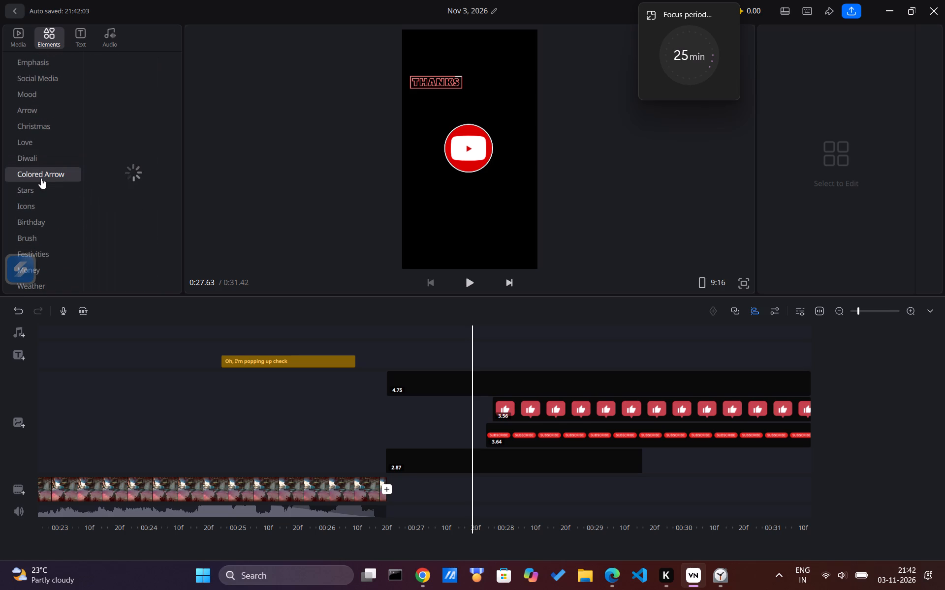
{"action": "left_click", "coordinate": [36, 191]}
{"action": "left_click", "coordinate": [40, 208]}
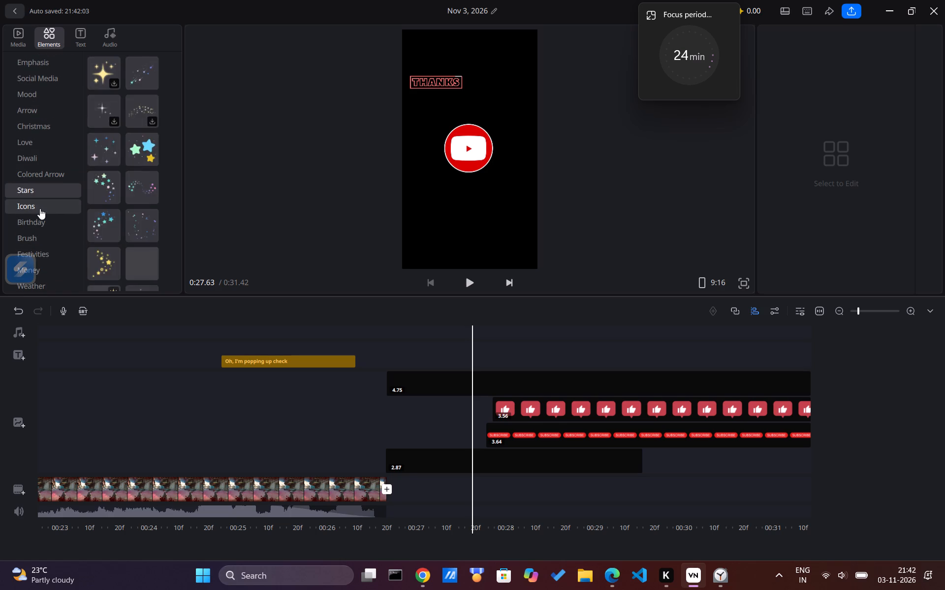
{"action": "left_click", "coordinate": [49, 220]}
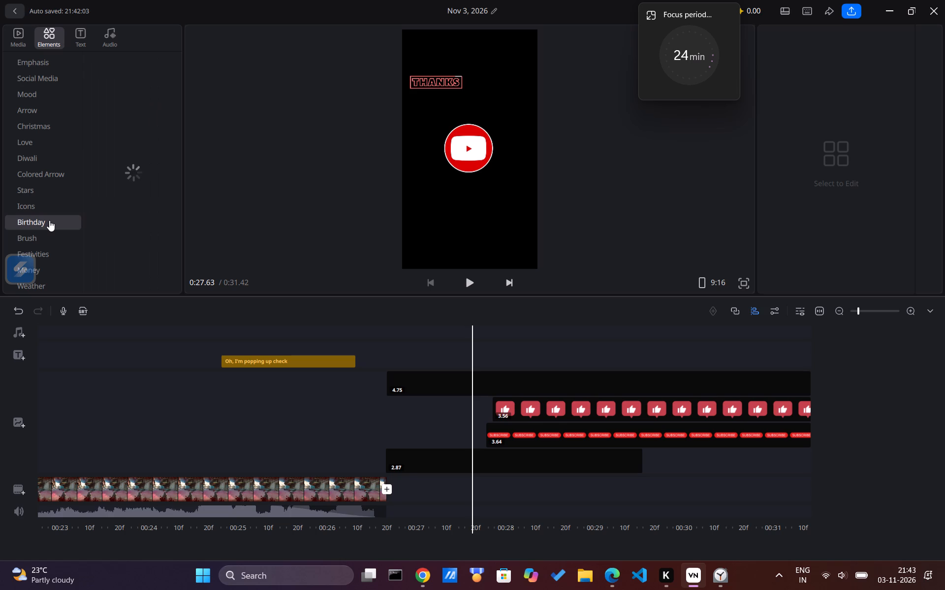
{"action": "scroll", "coordinate": [49, 220], "scroll_direction": "down", "scroll_amount": 1}
{"action": "left_click", "coordinate": [42, 216]}
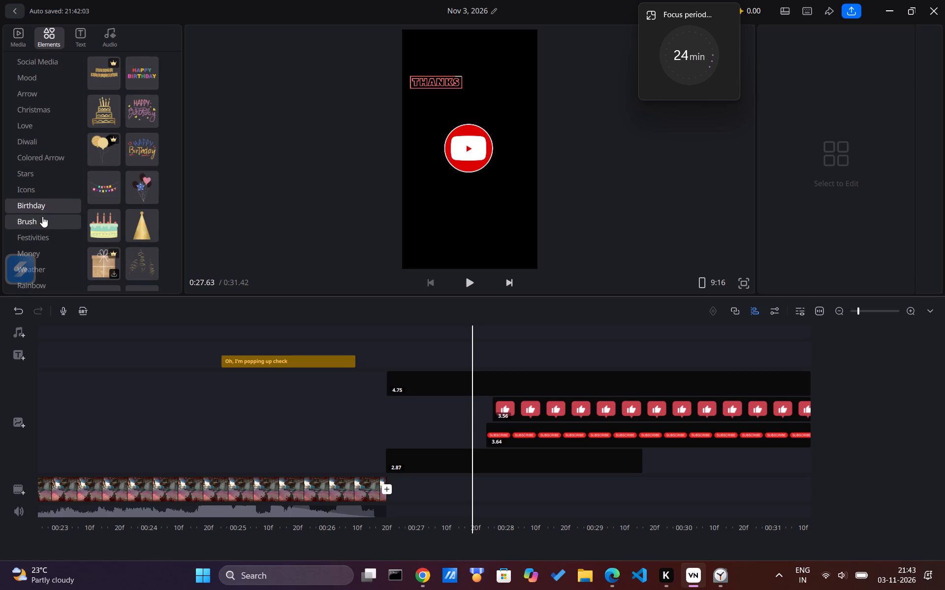
{"action": "scroll", "coordinate": [42, 216], "scroll_direction": "down", "scroll_amount": 1}
{"action": "left_click", "coordinate": [33, 194]}
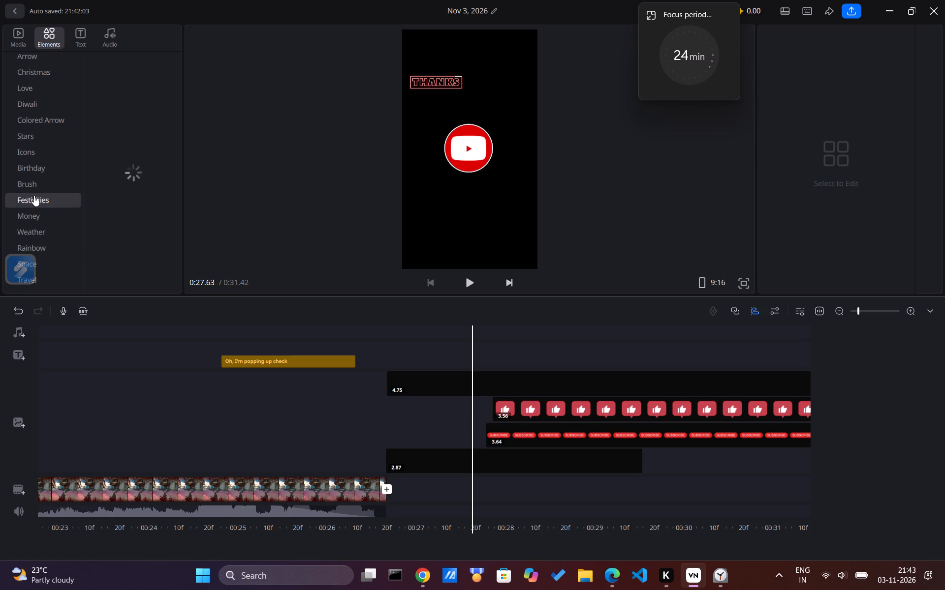
{"action": "scroll", "coordinate": [46, 217], "scroll_direction": "down", "scroll_amount": 2}
{"action": "scroll", "coordinate": [46, 217], "scroll_direction": "up", "scroll_amount": 2}
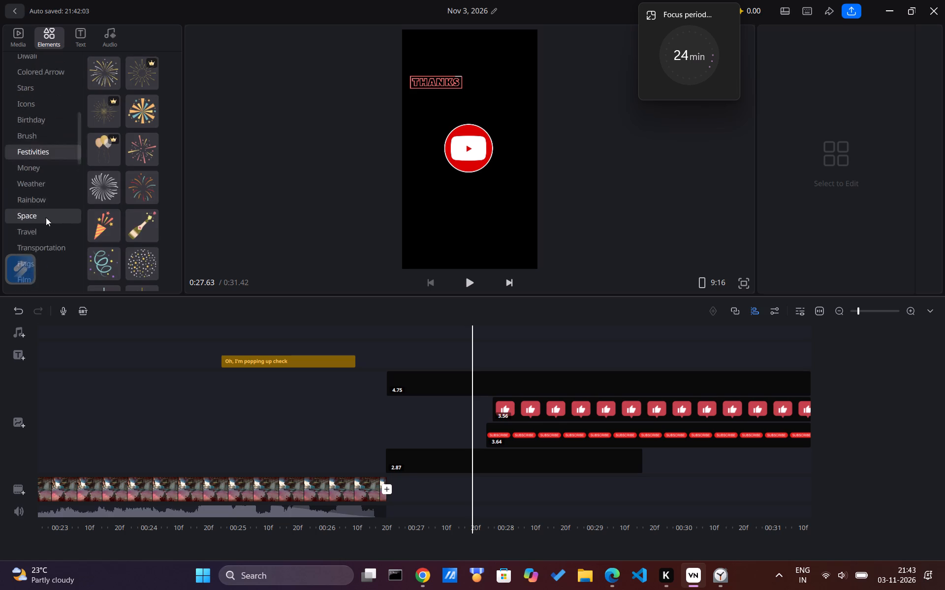
{"action": "scroll", "coordinate": [46, 217], "scroll_direction": "up", "scroll_amount": 1}
{"action": "scroll", "coordinate": [27, 135], "scroll_direction": "up", "scroll_amount": 1}
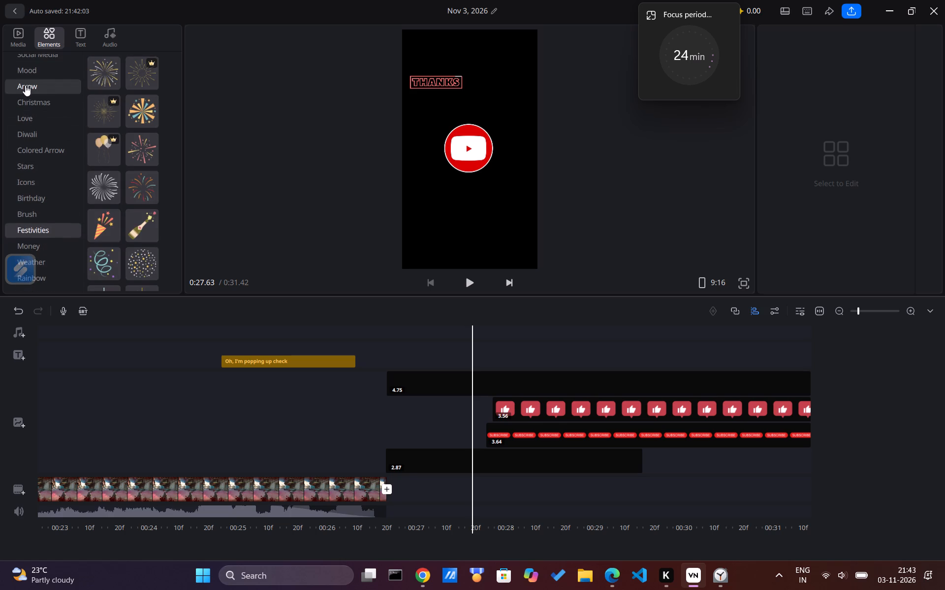
{"action": "scroll", "coordinate": [25, 85], "scroll_direction": "up", "scroll_amount": 1}
{"action": "left_click", "coordinate": [31, 58]}
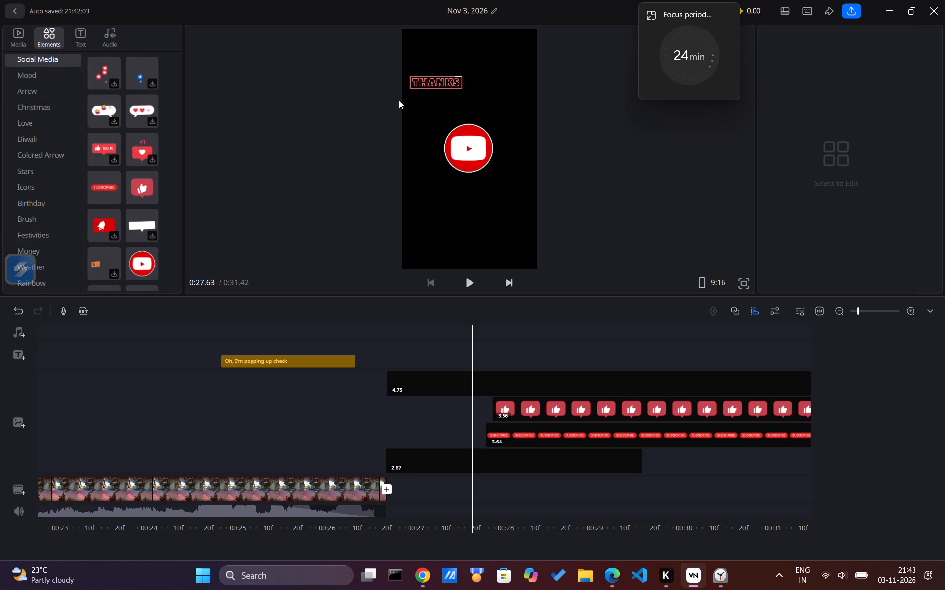
Delete the THANKS outlined-text sticker from the ending.
{"action": "left_click", "coordinate": [440, 73]}
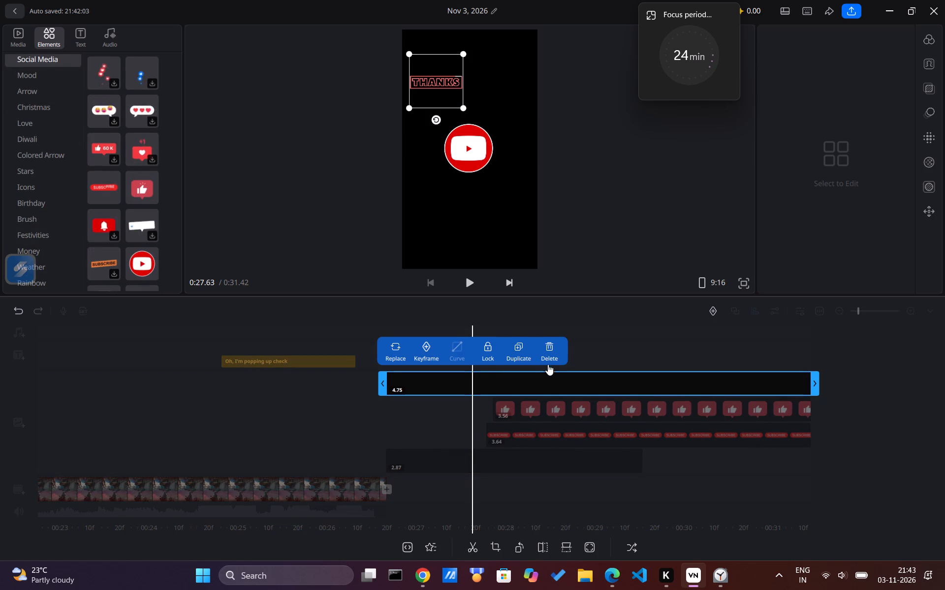
{"action": "left_click", "coordinate": [548, 351]}
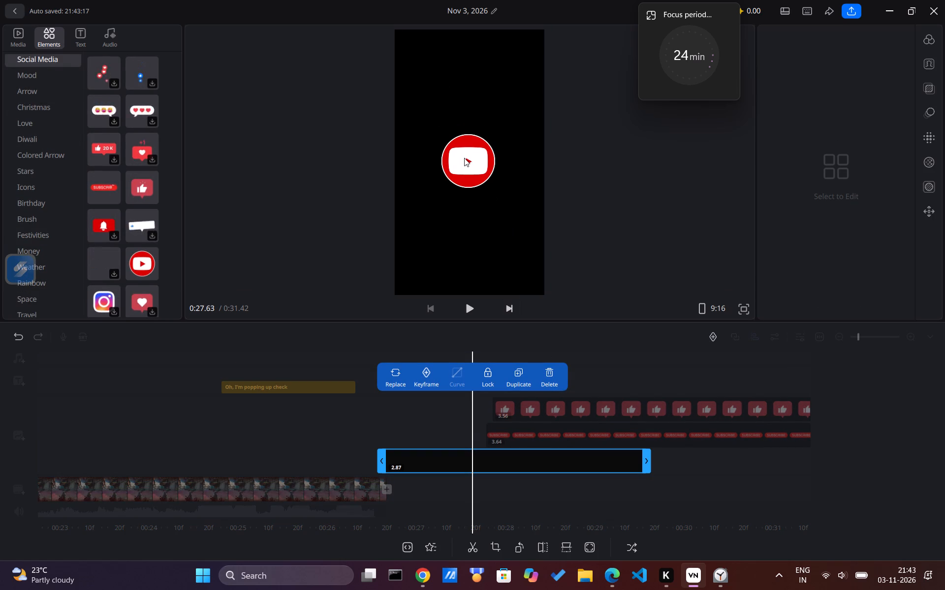
Move the YouTube logo sticker up to the upper part of the video frame, centred horizontally.
{"action": "left_click_drag", "start_coordinate": [464, 158], "coordinate": [460, 68]}
{"action": "left_click_drag", "start_coordinate": [468, 156], "coordinate": [471, 88]}
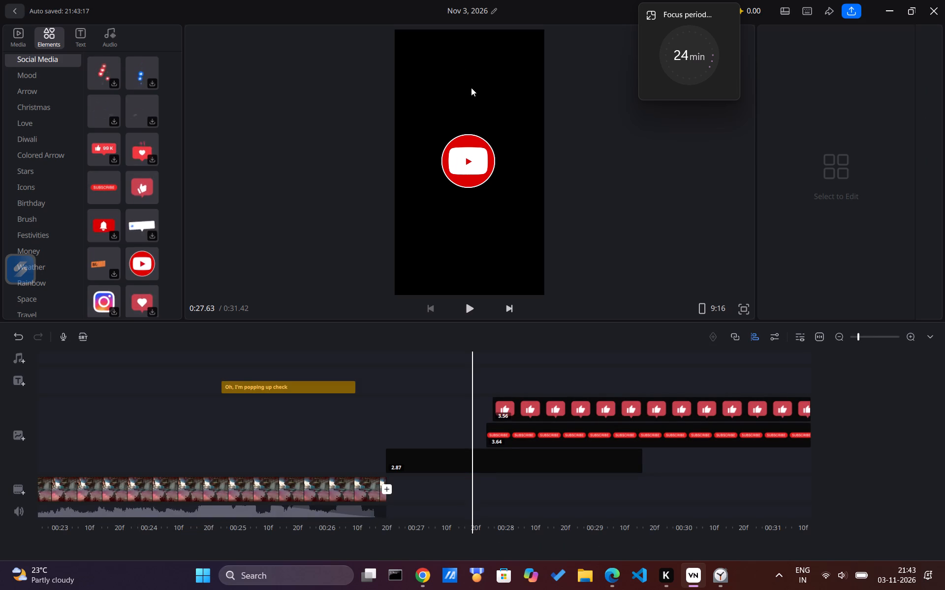
{"action": "left_click_drag", "start_coordinate": [471, 88], "coordinate": [465, 170]}
{"action": "left_click", "coordinate": [465, 170]}
{"action": "left_click_drag", "start_coordinate": [465, 170], "coordinate": [467, 95]}
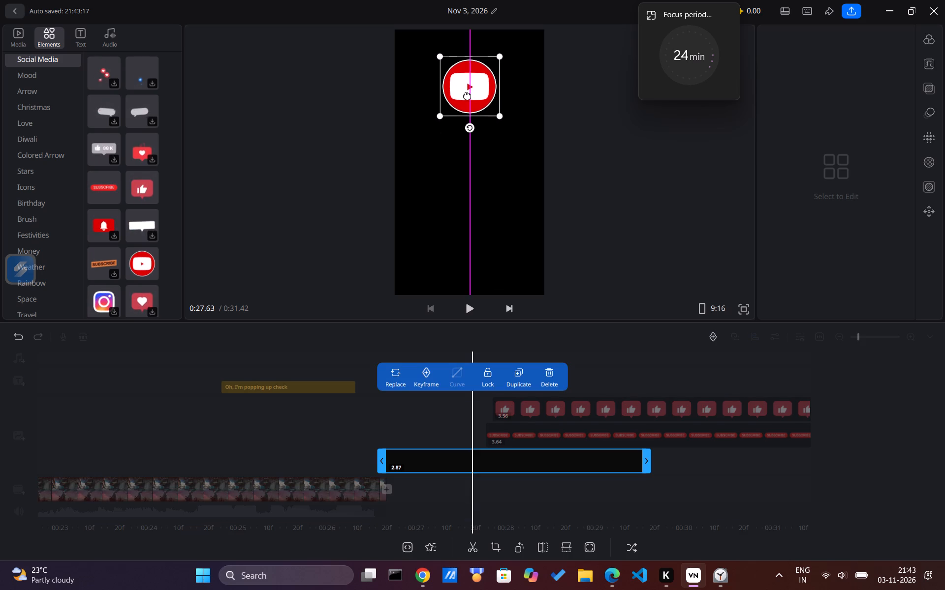
{"action": "left_click_drag", "start_coordinate": [467, 95], "coordinate": [467, 95]}
Extend the SUBSCRIBE sticker clip back to the start of the YouTube logo clip, for a duration of 4.75 s.
{"action": "left_click", "coordinate": [501, 436]}
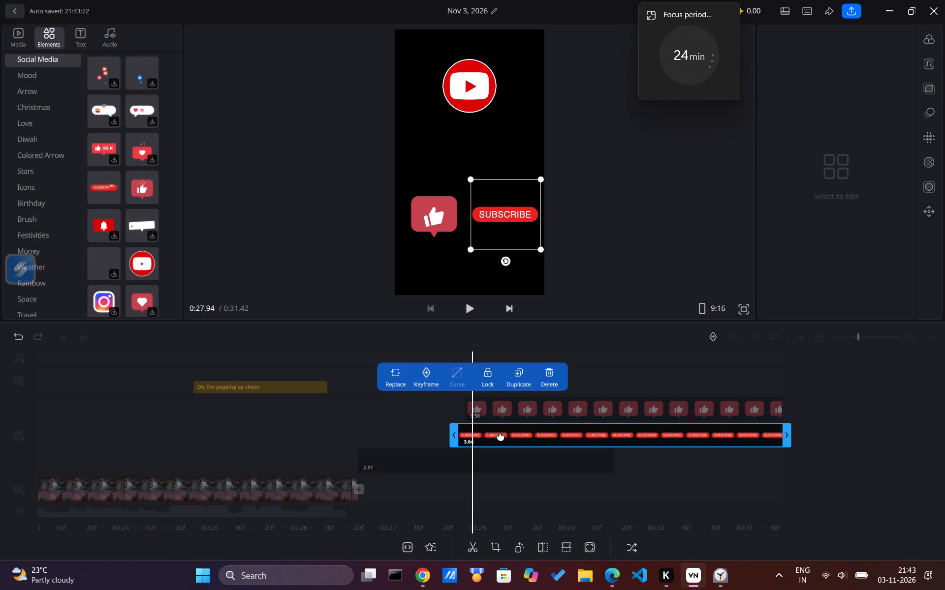
{"action": "left_click_drag", "start_coordinate": [458, 433], "coordinate": [402, 434]}
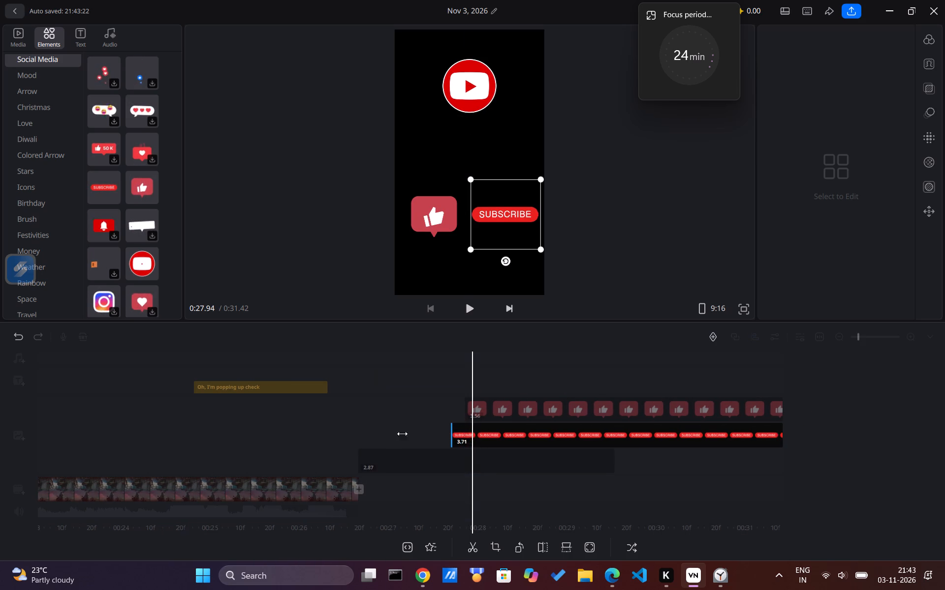
{"action": "left_click_drag", "start_coordinate": [402, 434], "coordinate": [361, 434]}
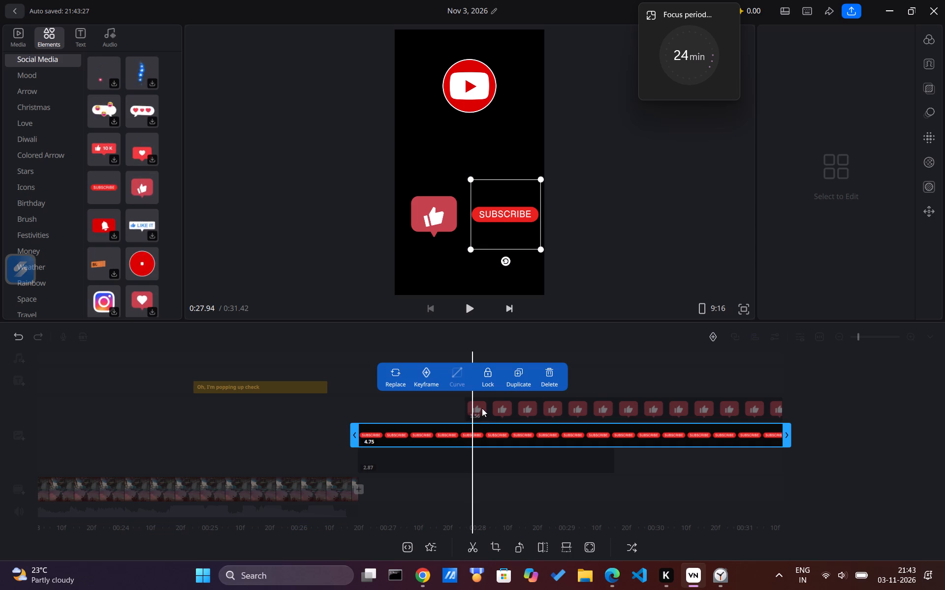
Extend the thumbs-up sticker clip back to the start of the YouTube logo clip, for a duration of 4.75 s.
{"action": "double_click", "coordinate": [482, 407]}
{"action": "left_click_drag", "start_coordinate": [453, 407], "coordinate": [389, 406]}
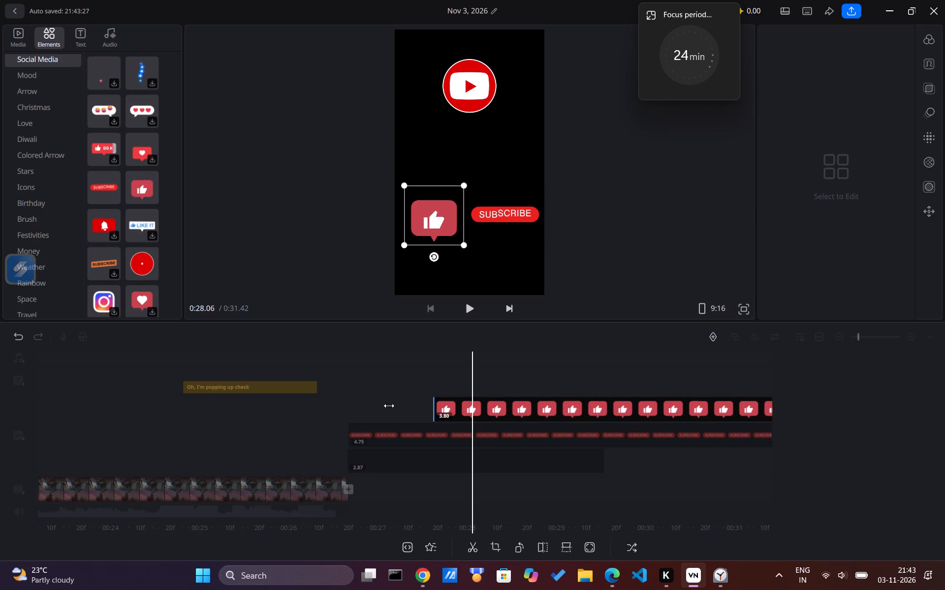
{"action": "left_click_drag", "start_coordinate": [389, 406], "coordinate": [347, 403]}
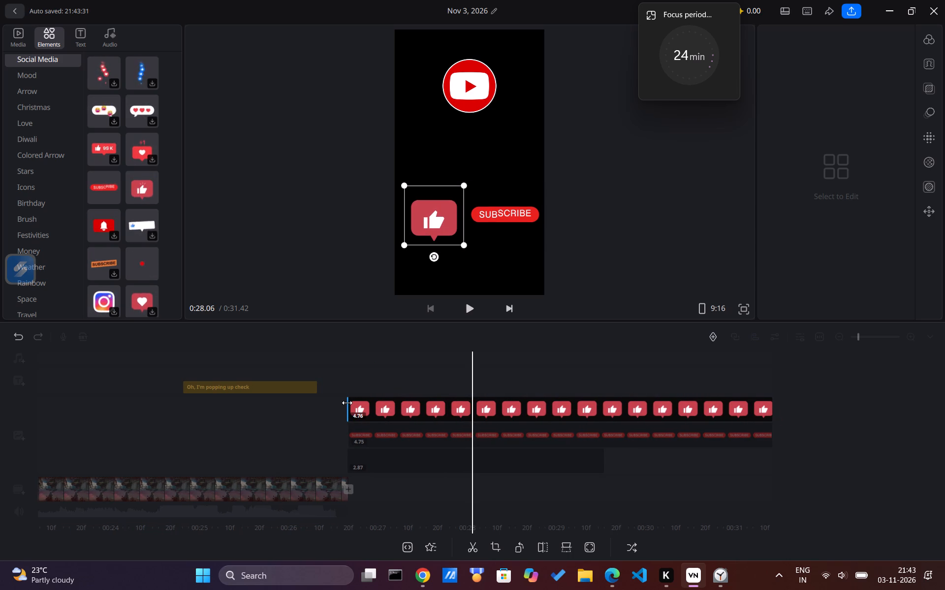
{"action": "left_click_drag", "start_coordinate": [347, 403], "coordinate": [348, 403]}
Play the ending through to its last frame to check the sticker timing.
{"action": "key", "text": "space"}
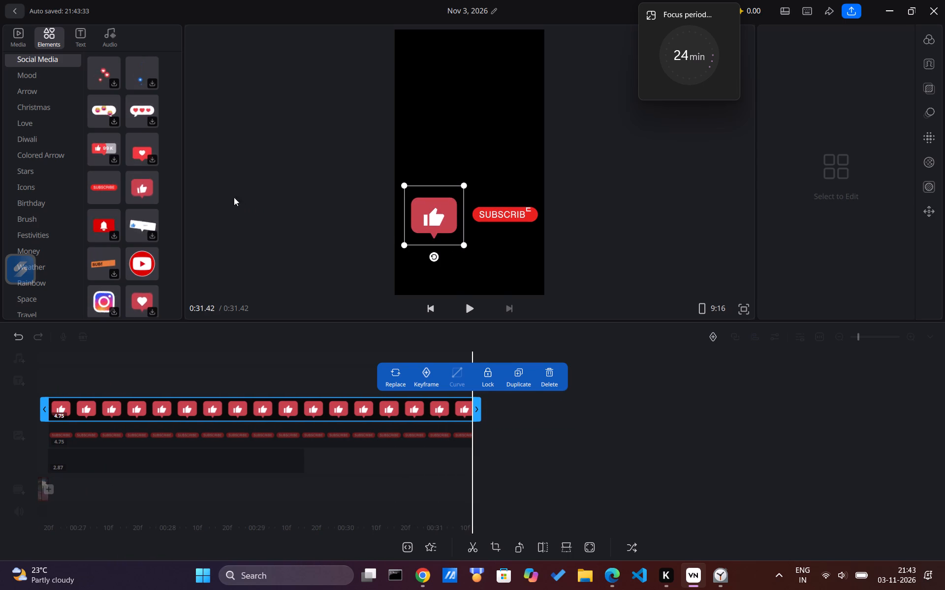
Download the LIKE IT sticker from the Social Media elements.
{"action": "left_click", "coordinate": [139, 223]}
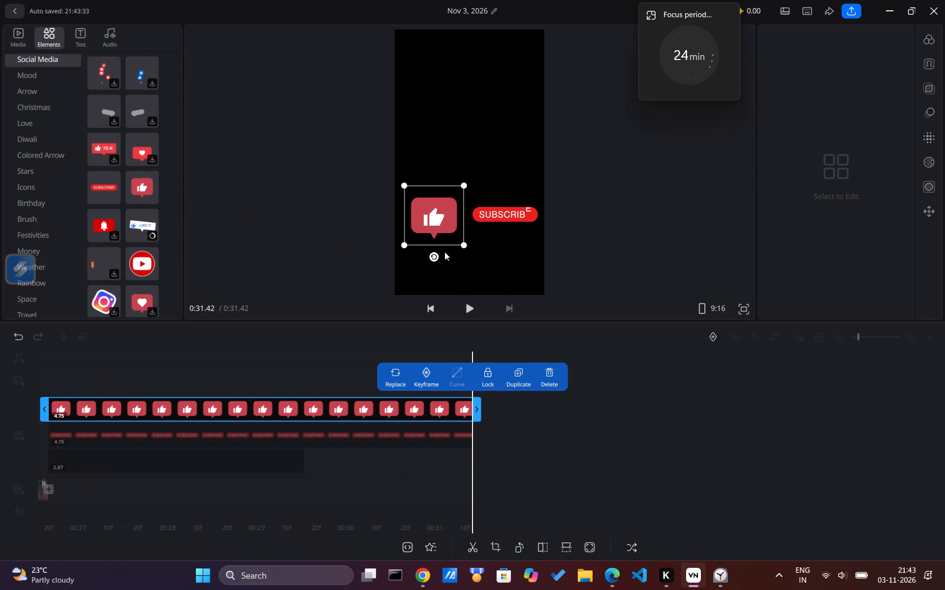
Delete the thumbs-up sticker clip from the ending.
{"action": "left_click", "coordinate": [554, 370]}
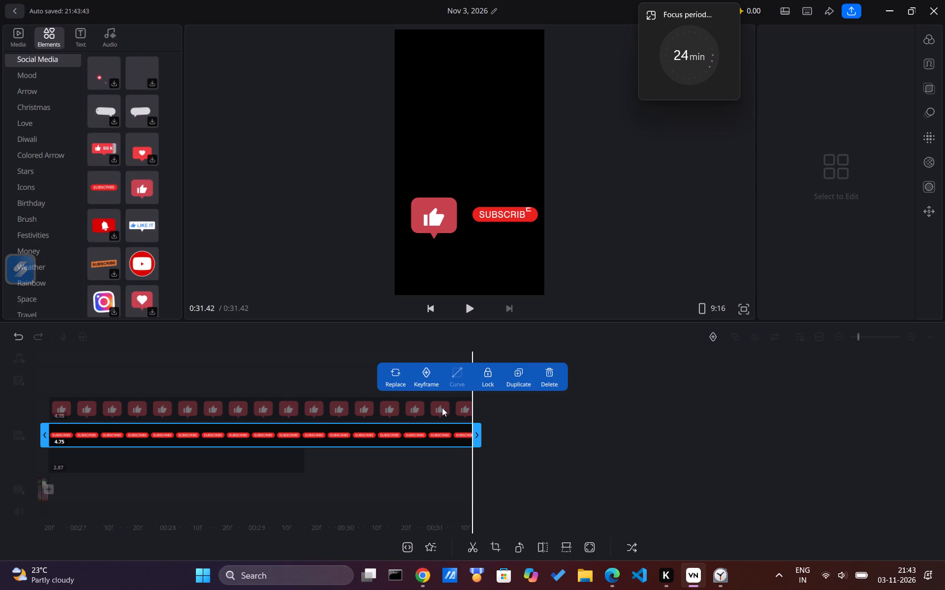
{"action": "left_click", "coordinate": [442, 408]}
{"action": "left_click", "coordinate": [550, 368]}
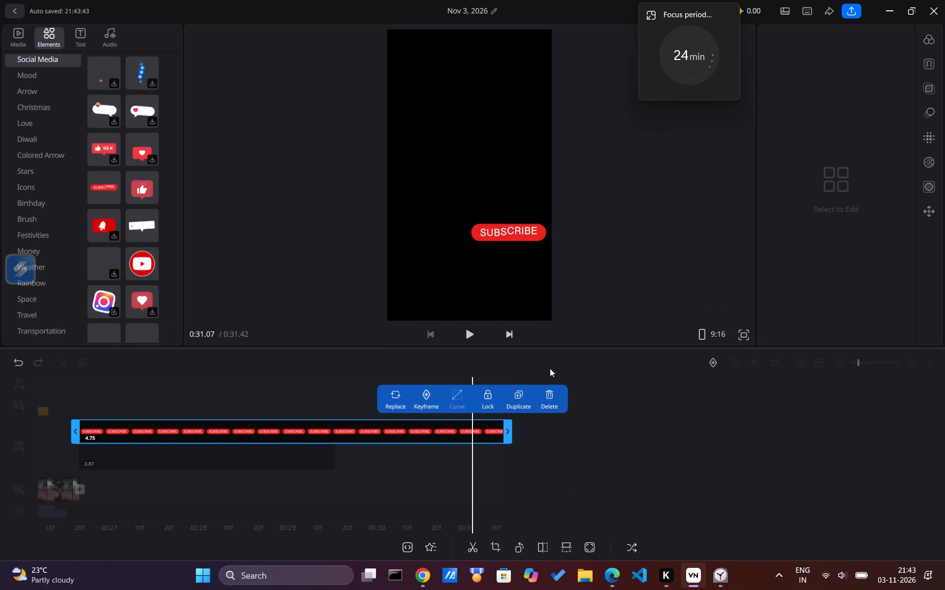
Add the LIKE IT sticker and place it in the lower part of the frame, level with and beside the SUBSCRIBE sticker.
{"action": "left_click", "coordinate": [135, 223]}
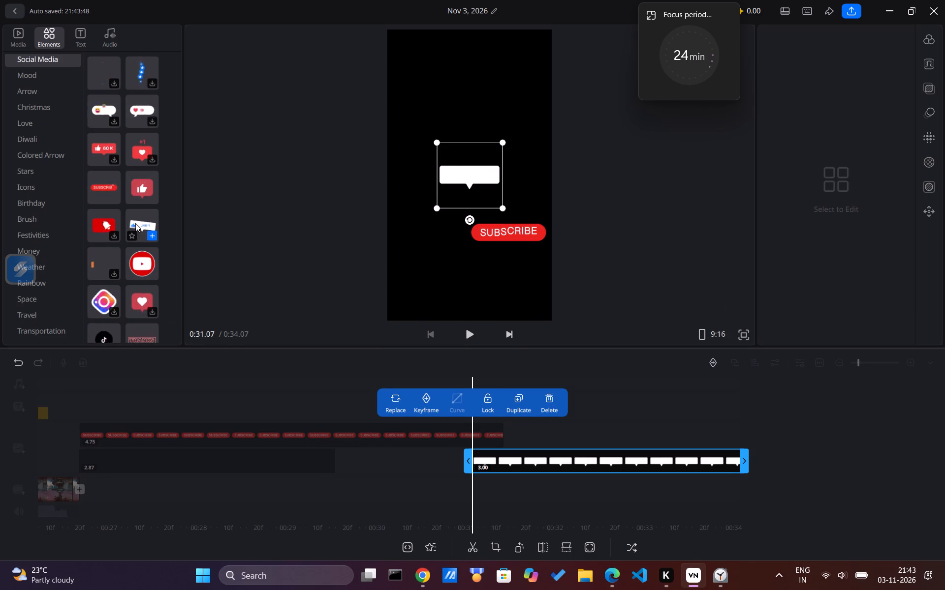
{"action": "left_click_drag", "start_coordinate": [475, 179], "coordinate": [440, 232]}
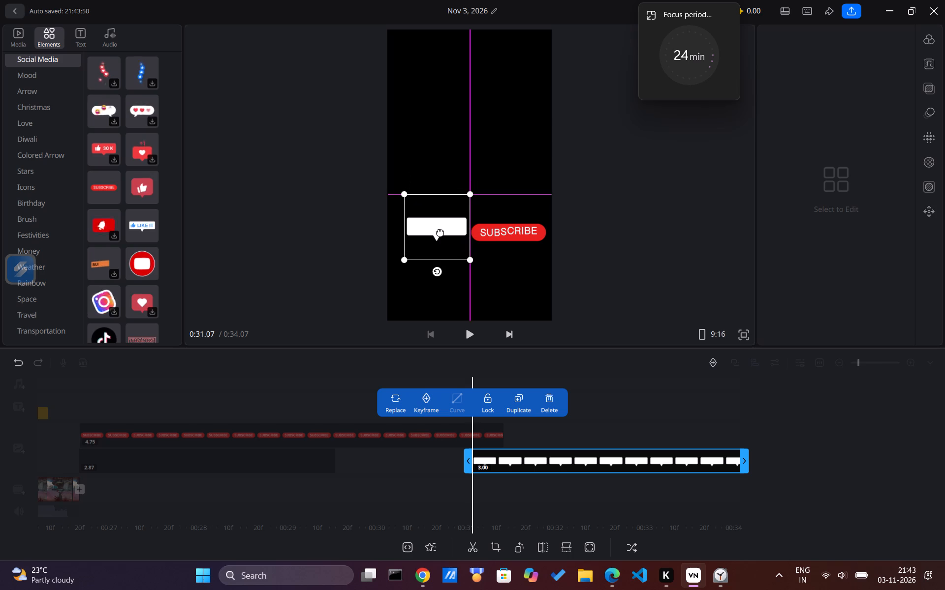
{"action": "left_click_drag", "start_coordinate": [440, 232], "coordinate": [439, 235]}
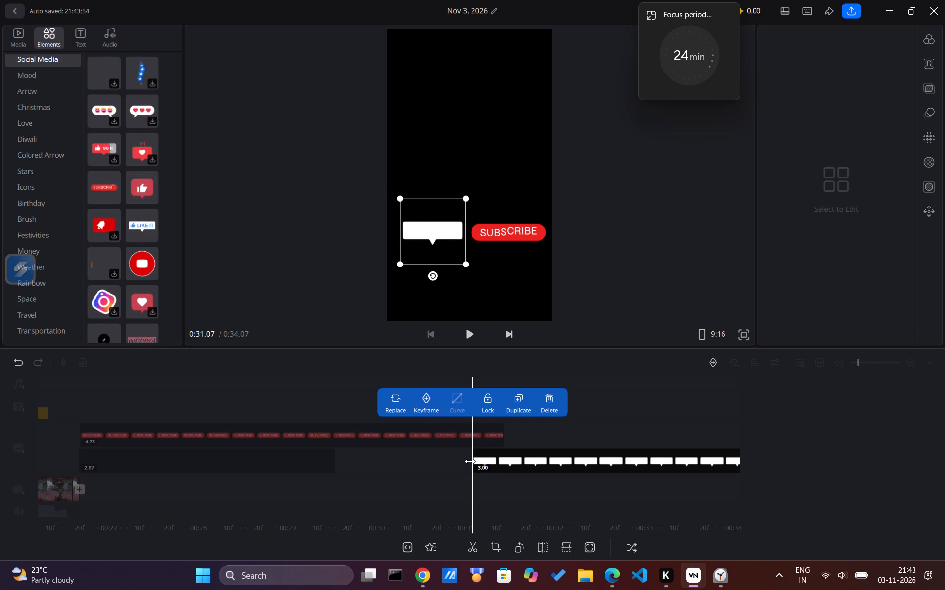
Move the LIKE IT clip to the track above the SUBSCRIBE clip and extend its end, for a duration of 4.45 s.
{"action": "left_click_drag", "start_coordinate": [482, 462], "coordinate": [290, 424]}
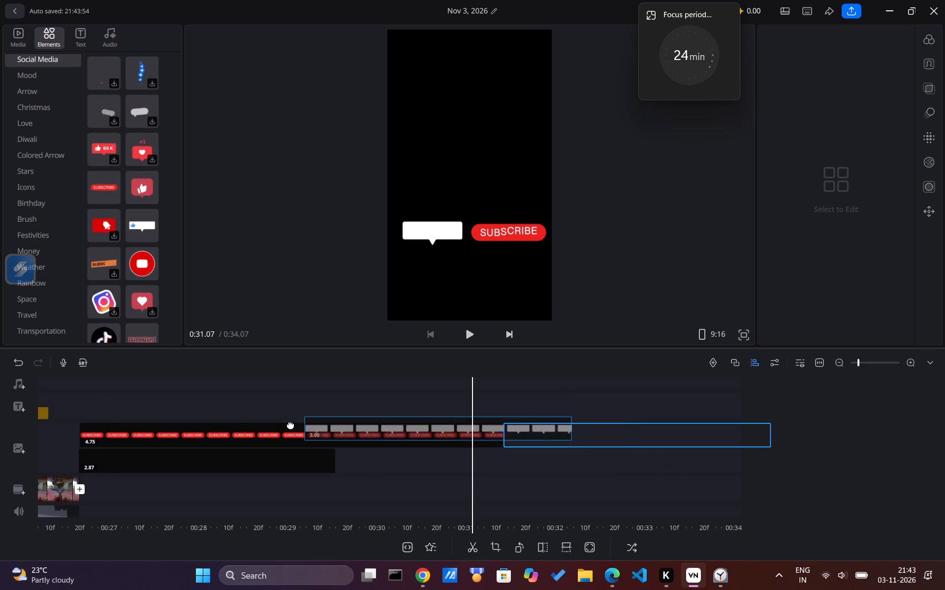
{"action": "left_click_drag", "start_coordinate": [290, 424], "coordinate": [122, 412]}
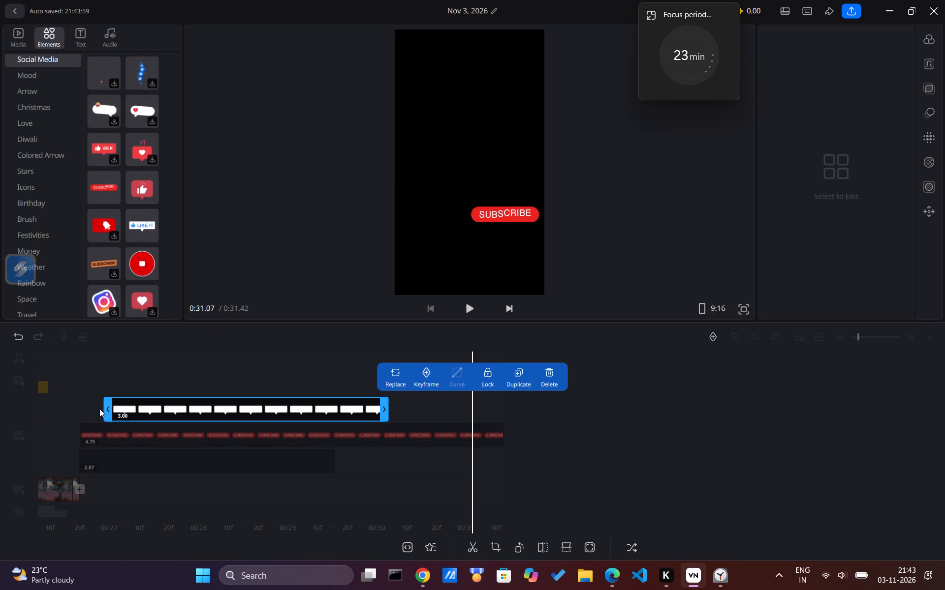
{"action": "left_click_drag", "start_coordinate": [382, 407], "coordinate": [464, 417]}
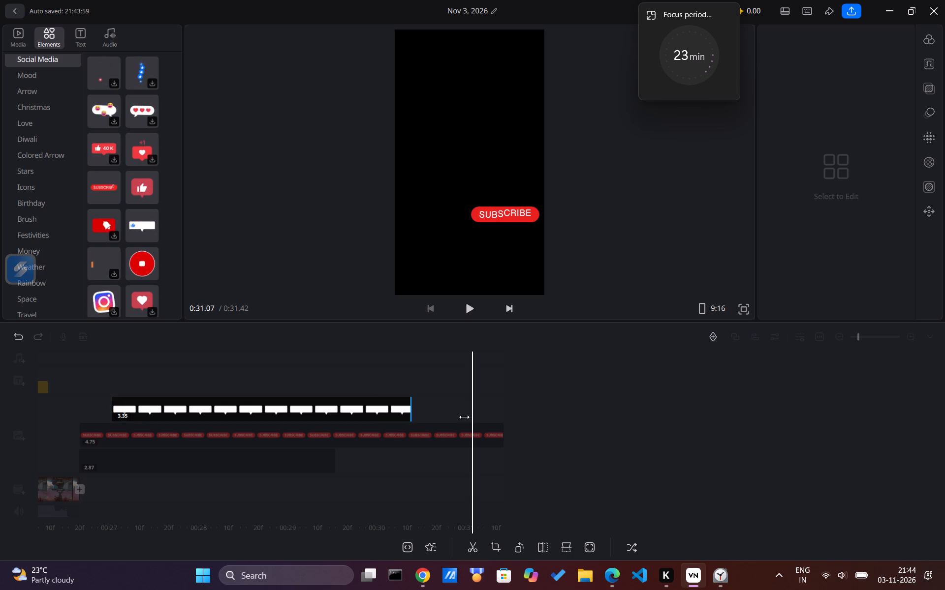
{"action": "left_click_drag", "start_coordinate": [464, 417], "coordinate": [511, 416]}
Extend the LIKE IT clip's start back to the start of the SUBSCRIBE clip, for a duration of 4.82 s.
{"action": "scroll", "coordinate": [407, 402], "scroll_direction": "right", "scroll_amount": 5}
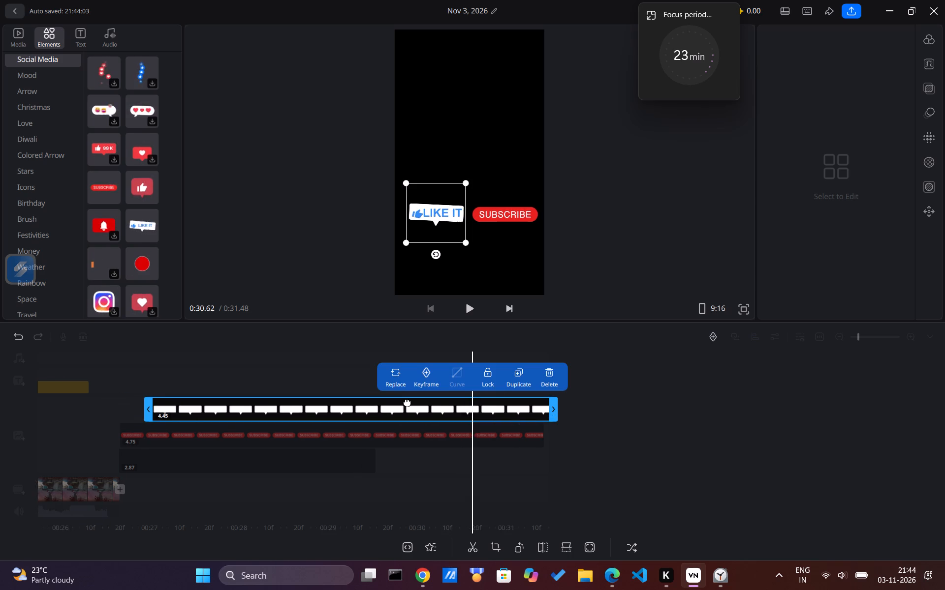
{"action": "scroll", "coordinate": [407, 402], "scroll_direction": "right", "scroll_amount": 5}
{"action": "key", "text": "space"}
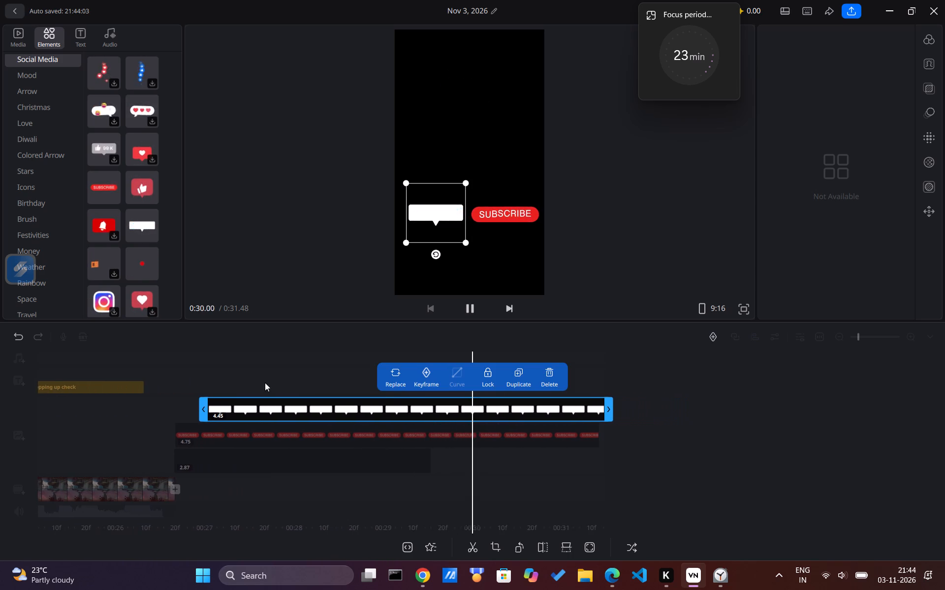
{"action": "scroll", "coordinate": [114, 415], "scroll_direction": "right", "scroll_amount": 10}
{"action": "scroll", "coordinate": [114, 415], "scroll_direction": "right", "scroll_amount": 12}
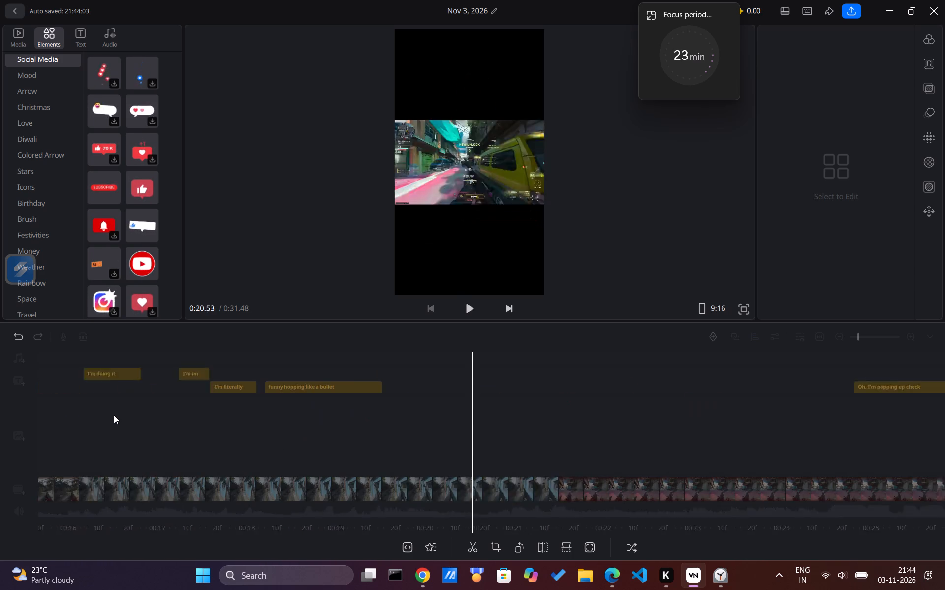
{"action": "scroll", "coordinate": [275, 412], "scroll_direction": "left", "scroll_amount": 8}
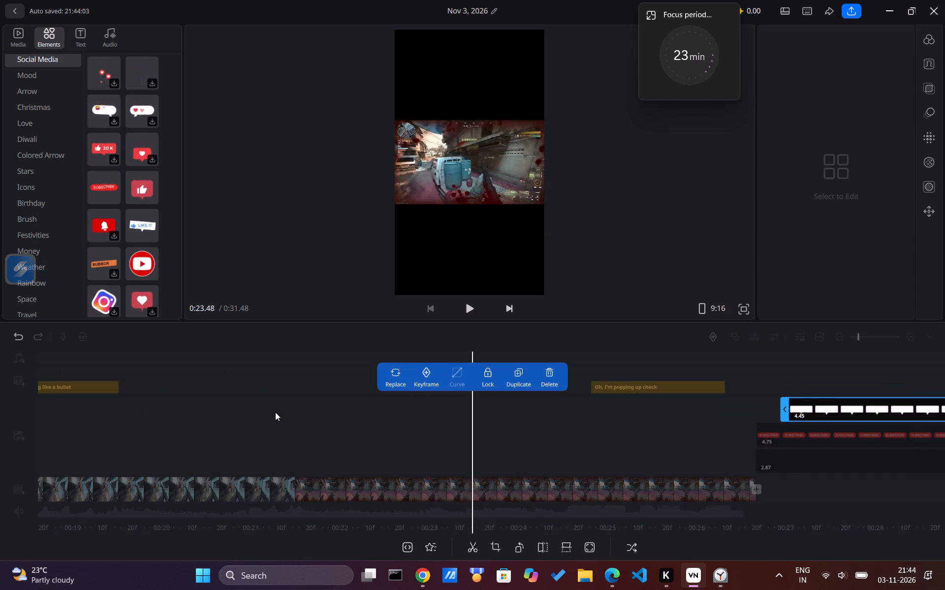
{"action": "scroll", "coordinate": [275, 412], "scroll_direction": "left", "scroll_amount": 4}
{"action": "left_click_drag", "start_coordinate": [680, 406], "coordinate": [651, 406]}
Play the ending through to its last frame to check the LIKE IT sticker.
{"action": "key", "text": "space"}
{"action": "key", "text": "space"}
{"action": "key", "text": "space"}
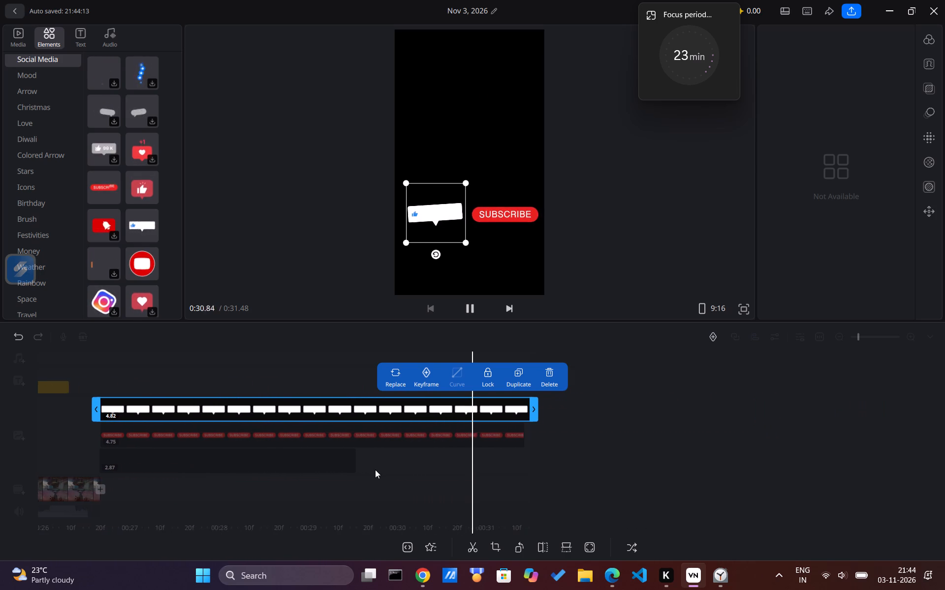
Lock the LIKE IT sticker clip on the timeline.
{"action": "scroll", "coordinate": [375, 470], "scroll_direction": "up", "scroll_amount": 1, "text": "ctrl"}
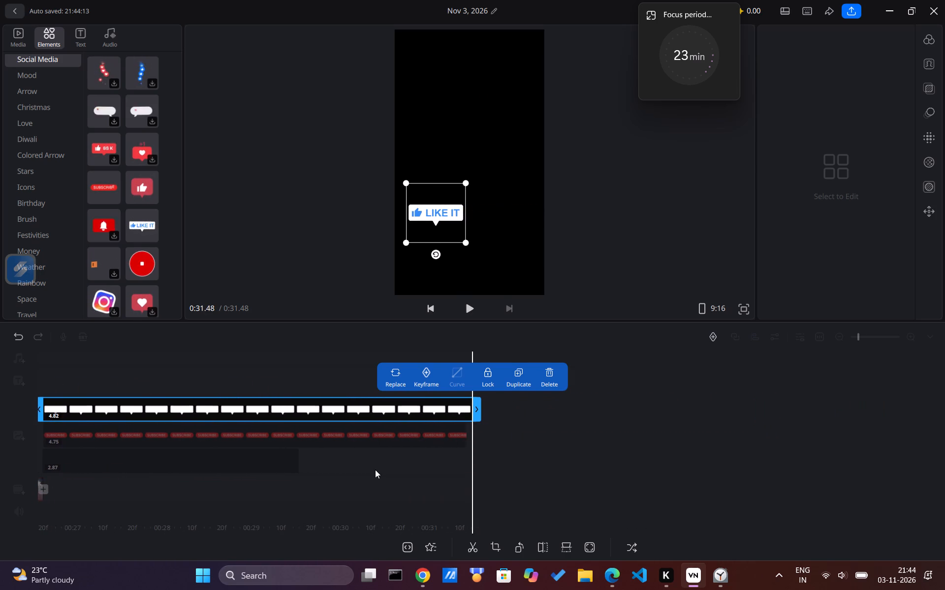
{"action": "scroll", "coordinate": [375, 470], "scroll_direction": "up", "scroll_amount": 2, "text": "ctrl"}
{"action": "scroll", "coordinate": [375, 470], "scroll_direction": "right", "scroll_amount": 19}
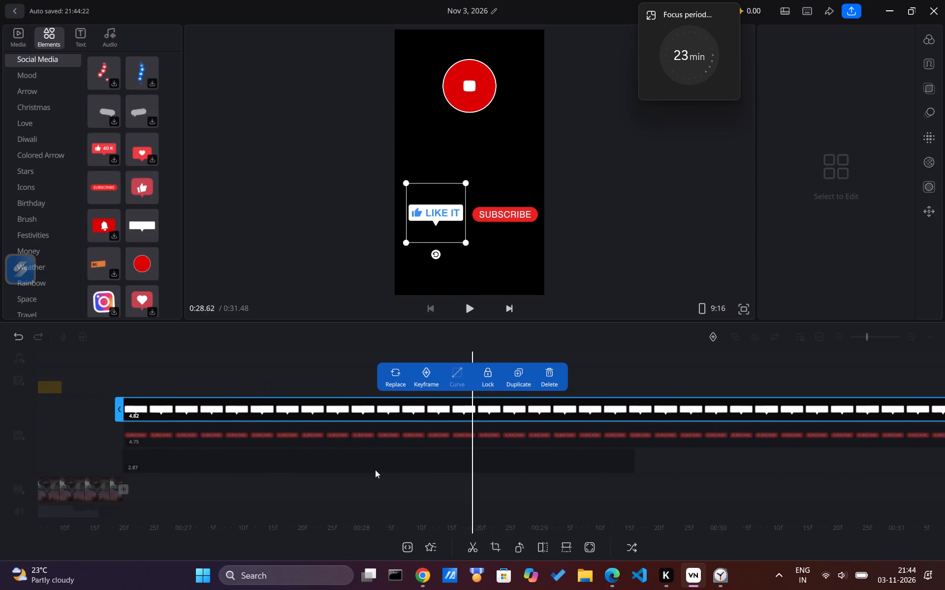
{"action": "scroll", "coordinate": [375, 470], "scroll_direction": "right", "scroll_amount": 4}
{"action": "scroll", "coordinate": [372, 470], "scroll_direction": "up", "scroll_amount": 3, "text": "ctrl"}
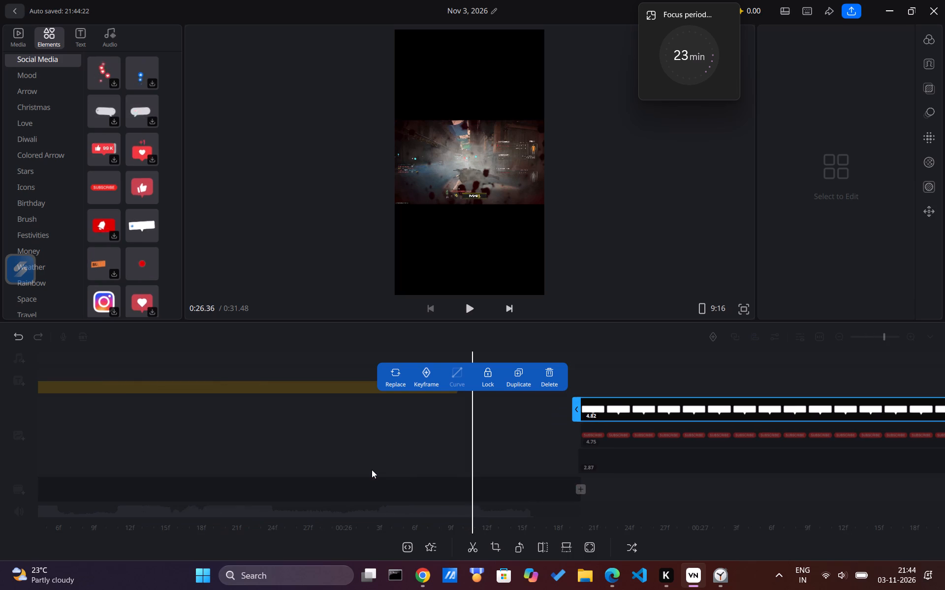
{"action": "left_click", "coordinate": [492, 374]}
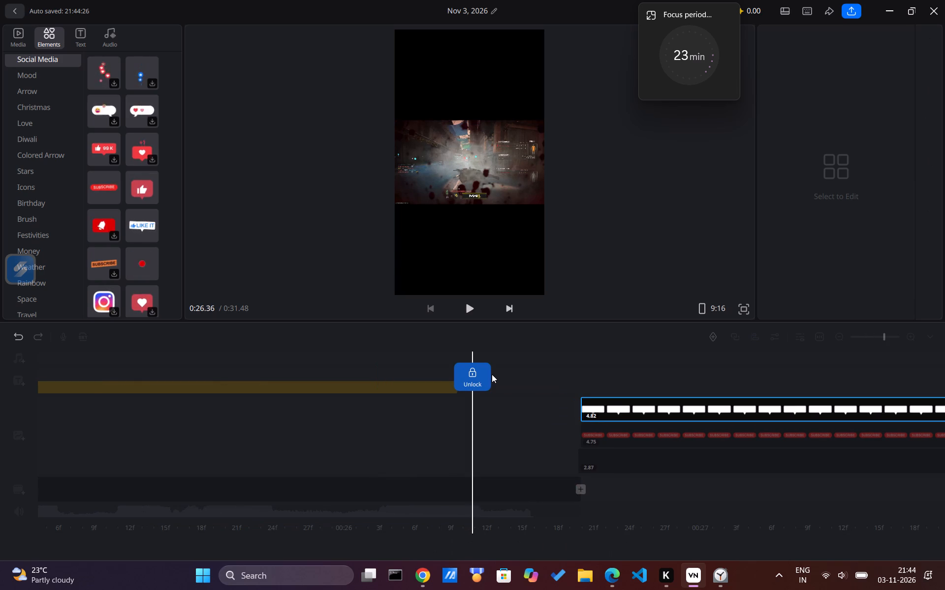
{"action": "left_click", "coordinate": [453, 433]}
Replay the last seconds of the gameplay clip and its transition into the ending stickers to examine the cut.
{"action": "scroll", "coordinate": [453, 433], "scroll_direction": "down", "scroll_amount": 1}
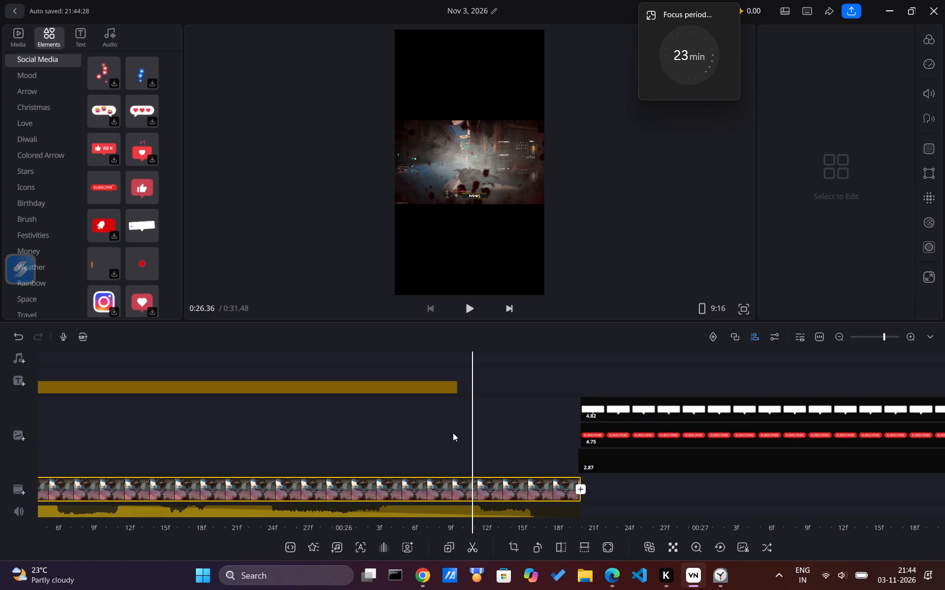
{"action": "scroll", "coordinate": [453, 433], "scroll_direction": "up", "scroll_amount": 2, "text": "ctrl"}
{"action": "scroll", "coordinate": [453, 433], "scroll_direction": "down", "scroll_amount": 3}
{"action": "left_click", "coordinate": [530, 491]}
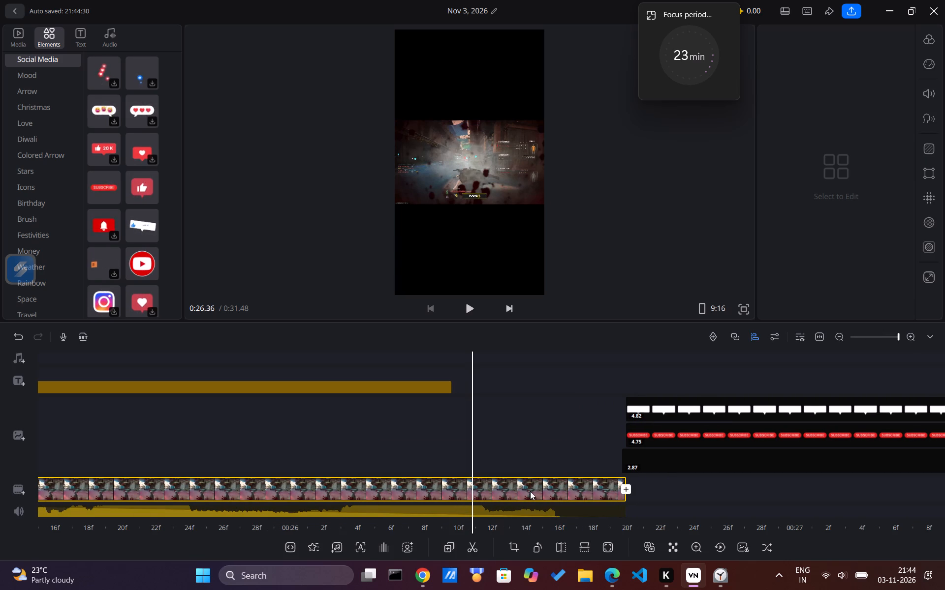
{"action": "scroll", "coordinate": [530, 491], "scroll_direction": "right", "scroll_amount": 5}
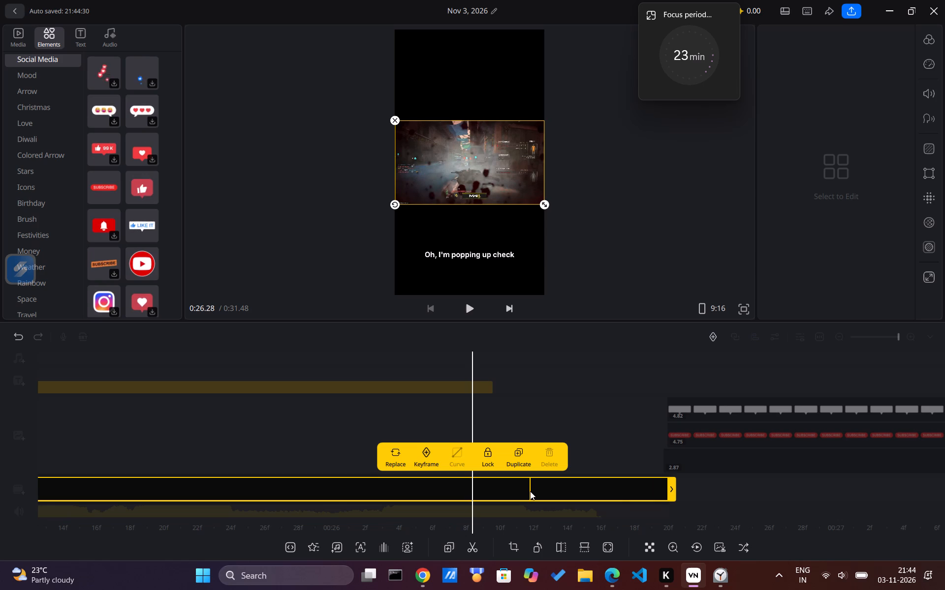
{"action": "key", "text": "space"}
{"action": "key", "text": "space"}
{"action": "scroll", "coordinate": [530, 491], "scroll_direction": "right", "scroll_amount": 4}
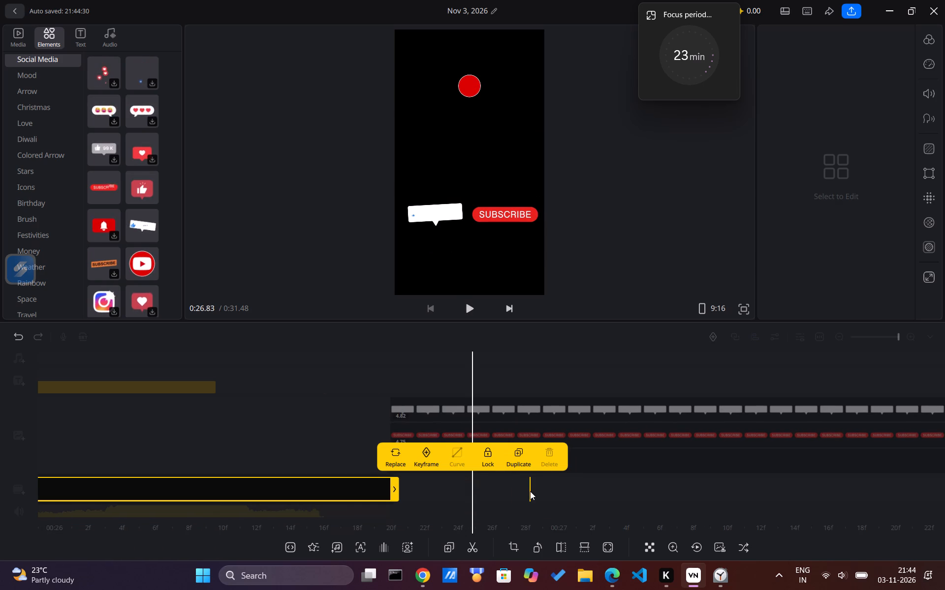
{"action": "scroll", "coordinate": [530, 491], "scroll_direction": "right", "scroll_amount": 10}
{"action": "left_click", "coordinate": [365, 410]}
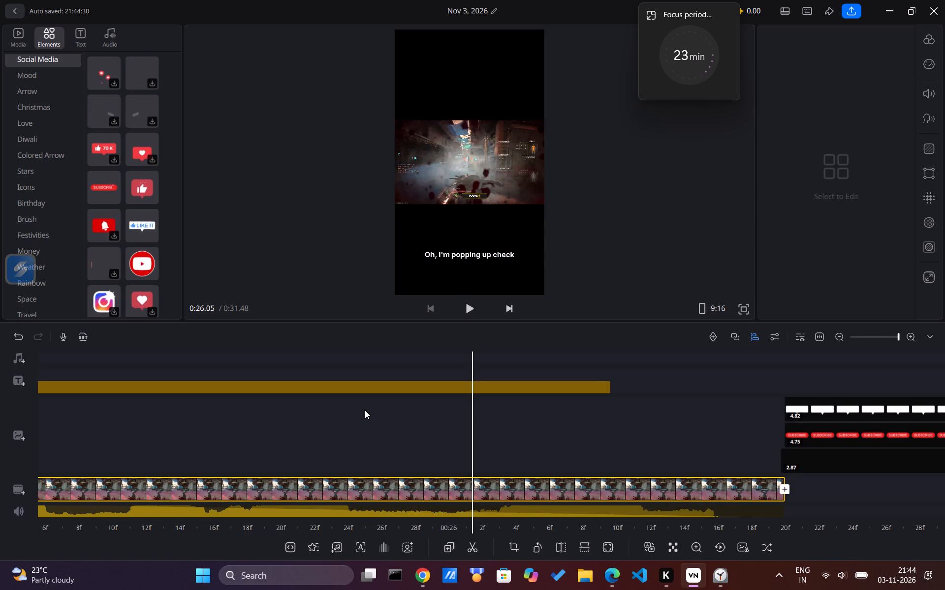
{"action": "scroll", "coordinate": [365, 410], "scroll_direction": "right", "scroll_amount": 5}
{"action": "key", "text": "space"}
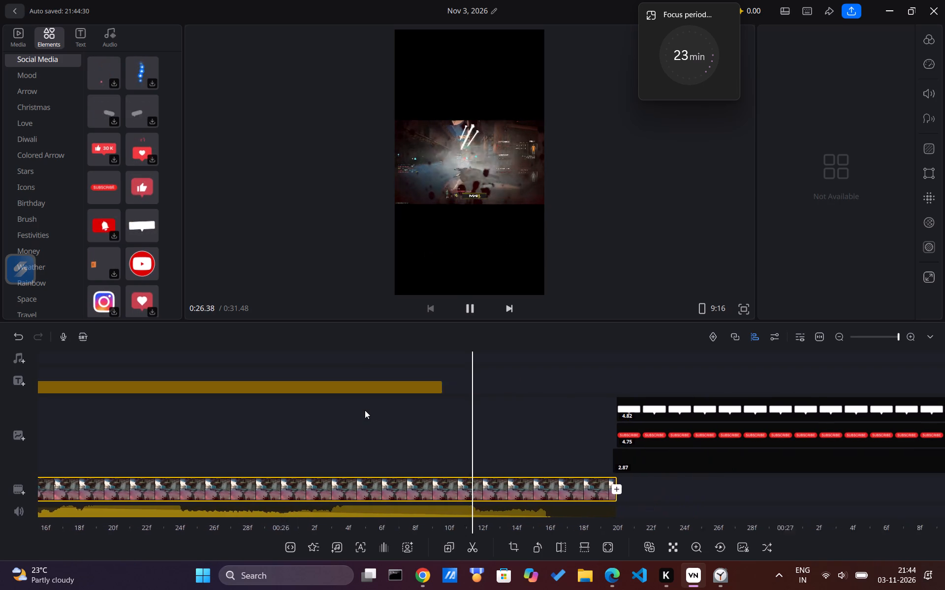
{"action": "key", "text": "space"}
{"action": "scroll", "coordinate": [365, 410], "scroll_direction": "right", "scroll_amount": 14}
{"action": "scroll", "coordinate": [365, 410], "scroll_direction": "right", "scroll_amount": 12}
{"action": "key", "text": "space"}
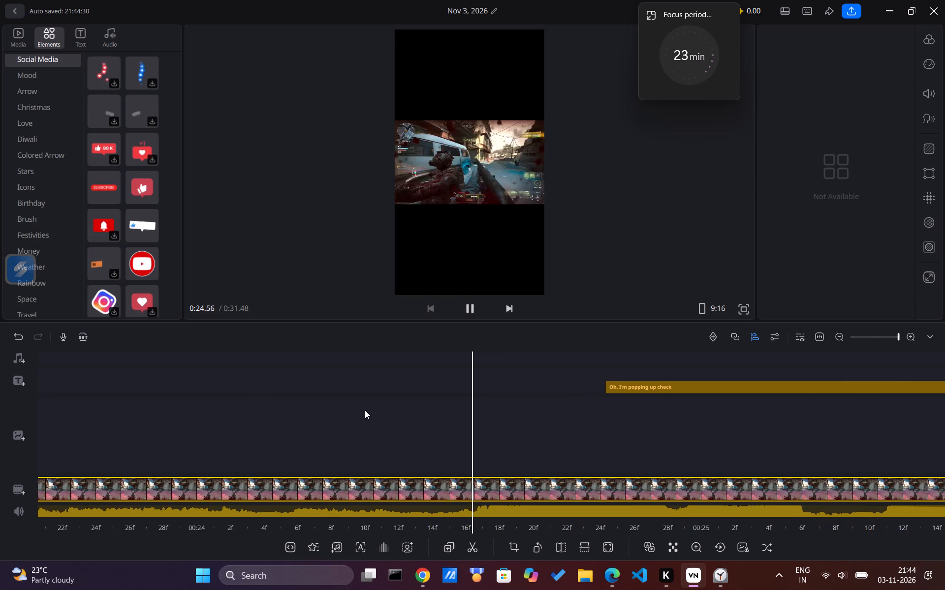
{"action": "key", "text": "space"}
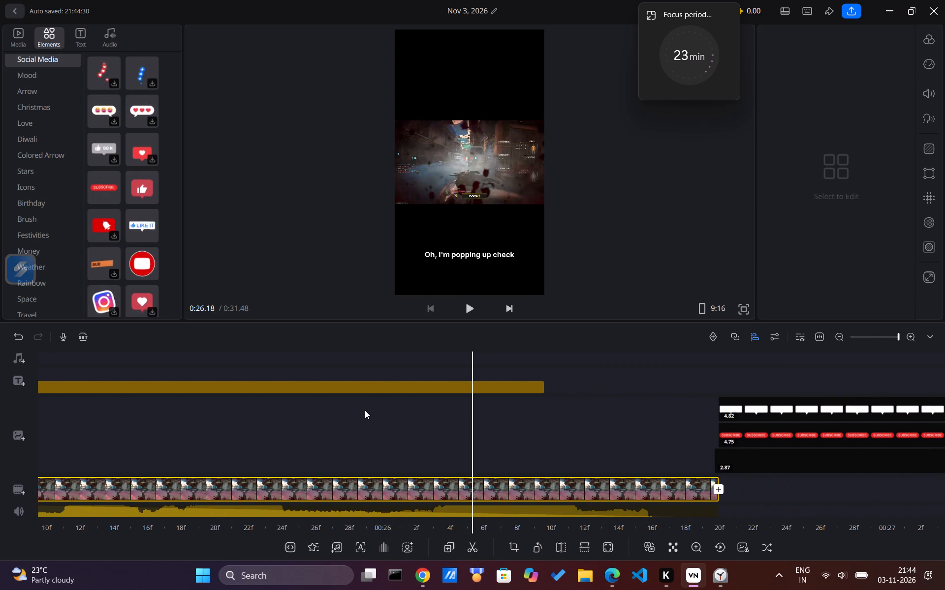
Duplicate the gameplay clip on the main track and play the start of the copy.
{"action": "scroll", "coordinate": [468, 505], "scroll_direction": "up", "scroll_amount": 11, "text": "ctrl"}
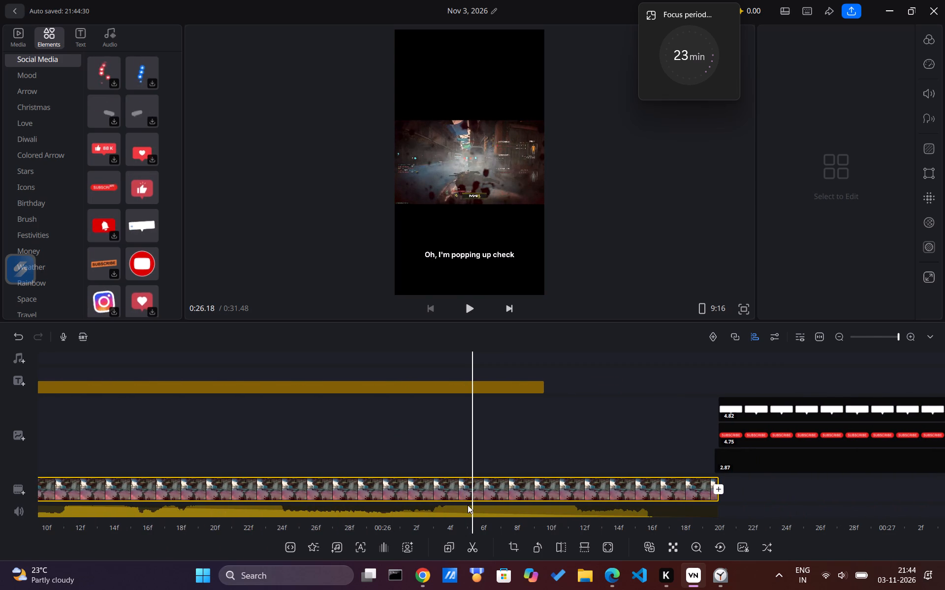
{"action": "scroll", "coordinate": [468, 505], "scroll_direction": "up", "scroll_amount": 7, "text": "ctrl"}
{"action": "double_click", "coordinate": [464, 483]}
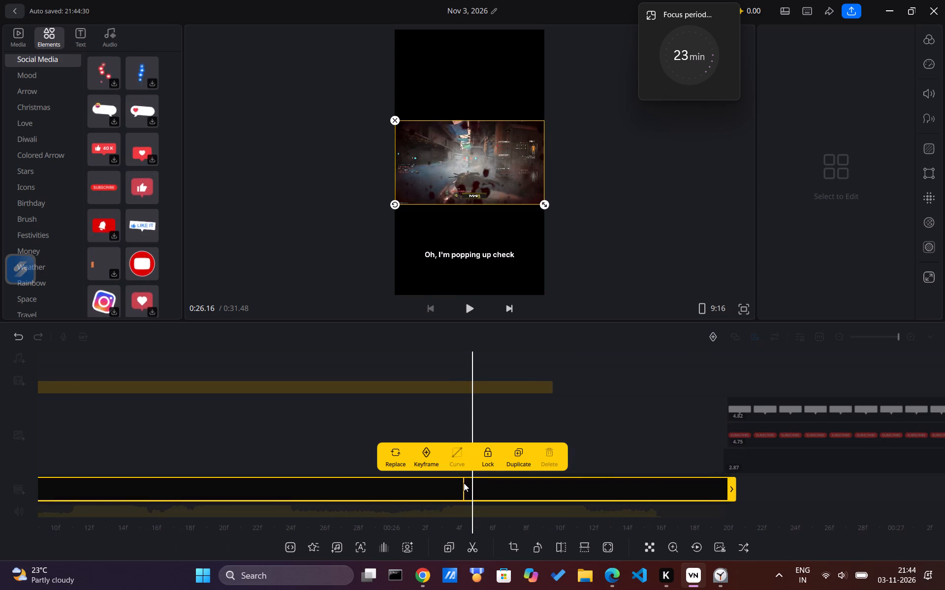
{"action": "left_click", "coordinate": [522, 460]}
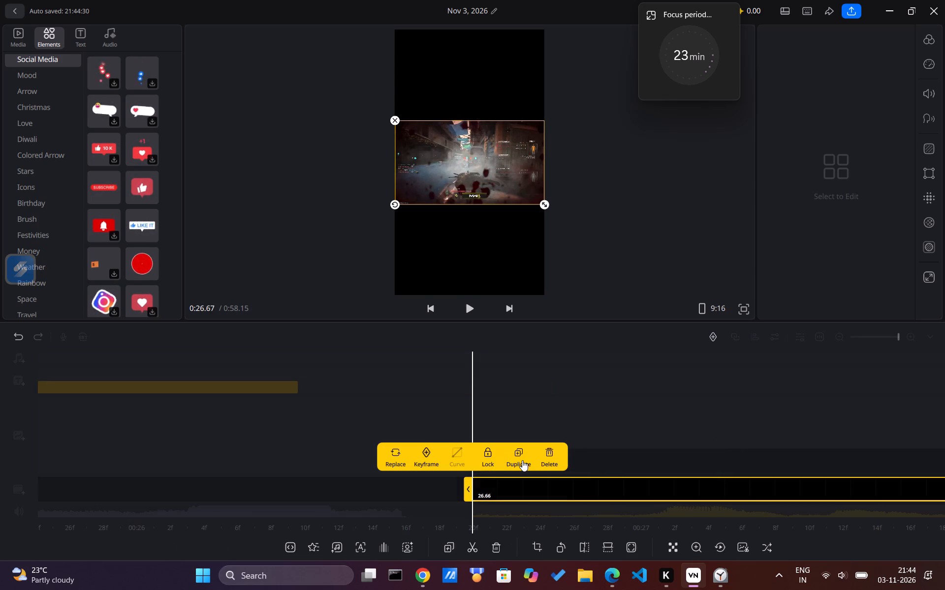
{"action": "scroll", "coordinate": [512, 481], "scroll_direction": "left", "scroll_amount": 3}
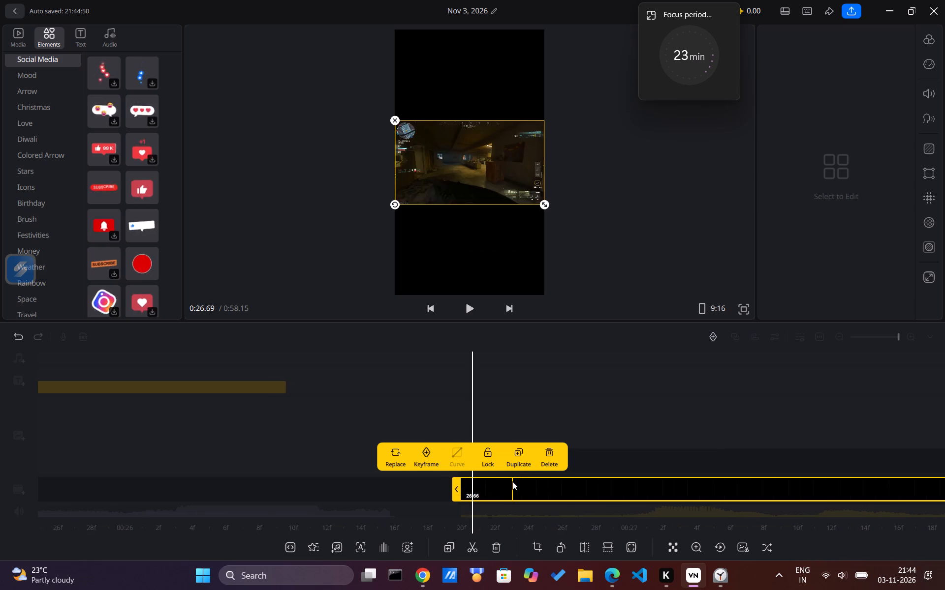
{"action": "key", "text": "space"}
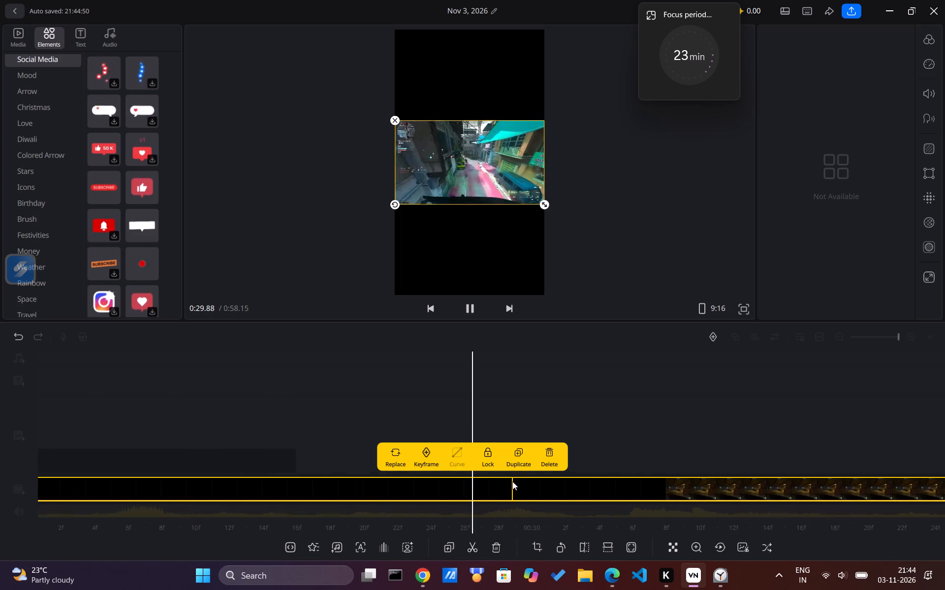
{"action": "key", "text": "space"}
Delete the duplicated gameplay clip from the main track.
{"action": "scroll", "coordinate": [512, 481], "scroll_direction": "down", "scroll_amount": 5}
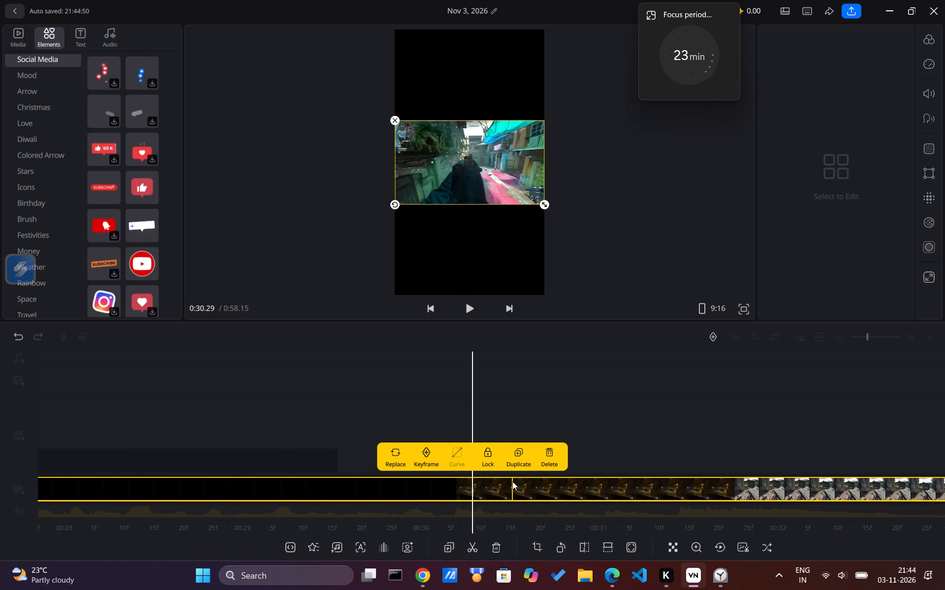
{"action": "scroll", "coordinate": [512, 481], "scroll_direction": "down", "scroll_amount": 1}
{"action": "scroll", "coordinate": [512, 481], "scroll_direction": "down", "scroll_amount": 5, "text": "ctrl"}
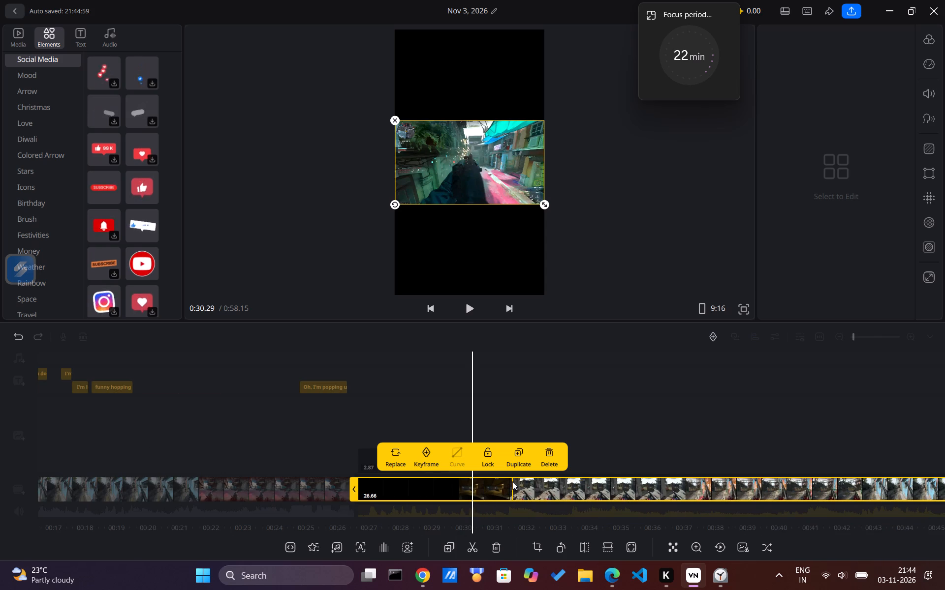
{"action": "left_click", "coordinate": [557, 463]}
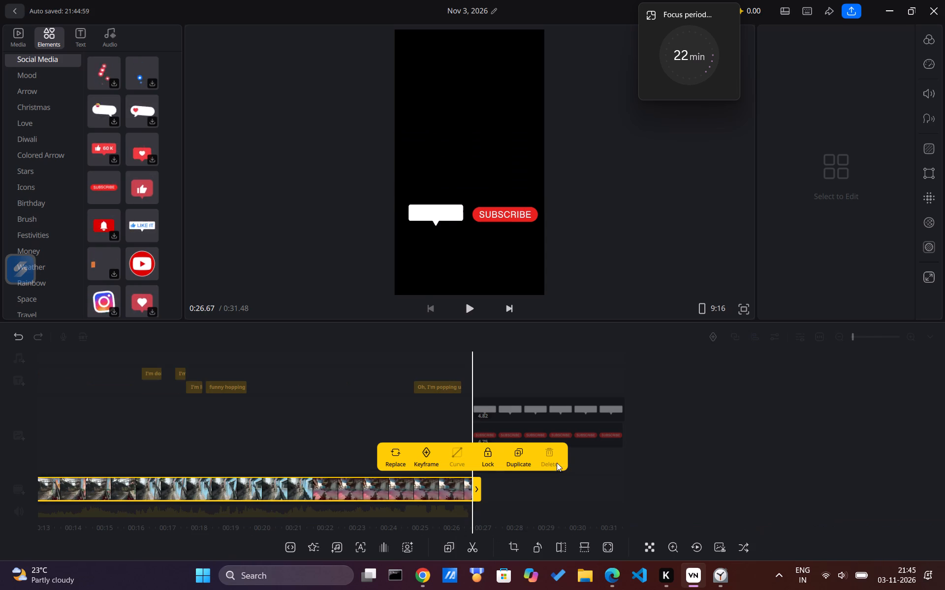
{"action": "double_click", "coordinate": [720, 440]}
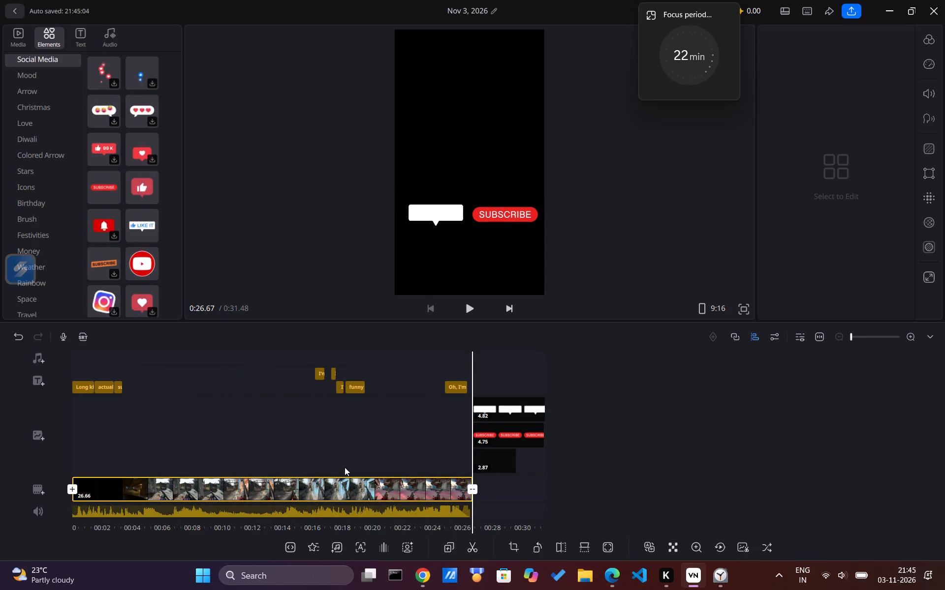
Move the "Long kills, but it's like an" caption up to just below the gameplay footage.
{"action": "scroll", "coordinate": [345, 467], "scroll_direction": "right", "scroll_amount": 20}
{"action": "scroll", "coordinate": [345, 467], "scroll_direction": "right", "scroll_amount": 11}
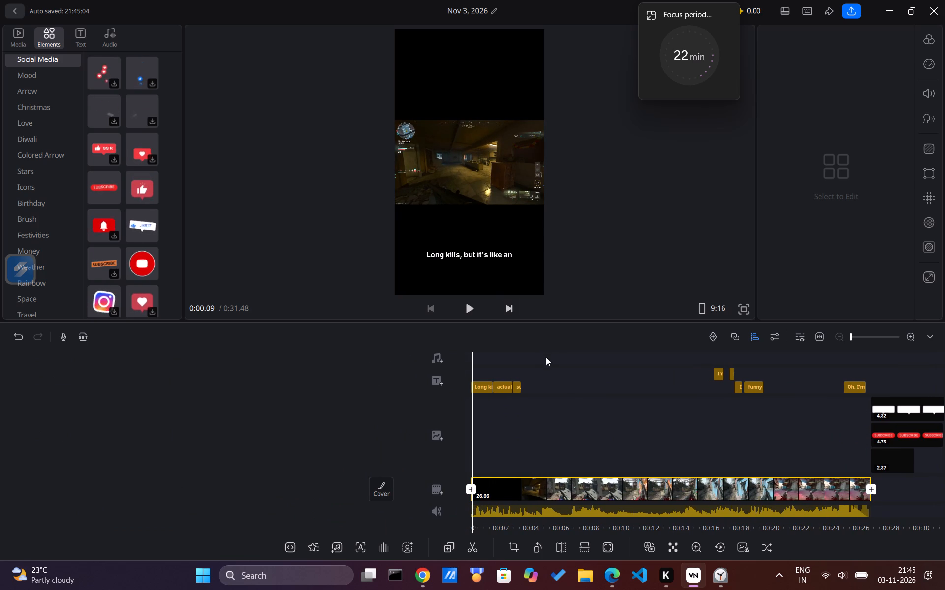
{"action": "double_click", "coordinate": [458, 259]}
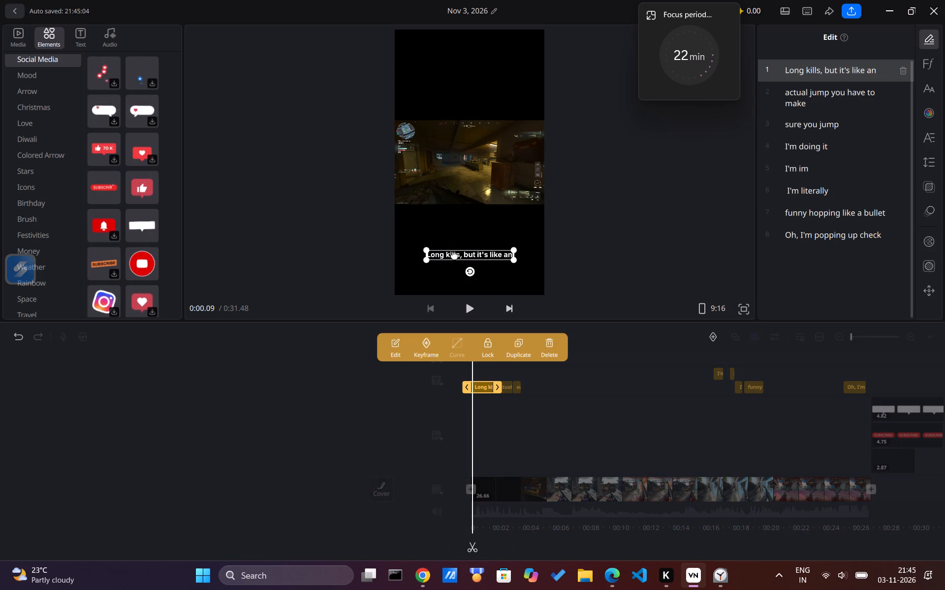
{"action": "left_click_drag", "start_coordinate": [453, 253], "coordinate": [443, 214]}
{"action": "left_click", "coordinate": [633, 221]}
Play the video through to its end to examine the caption placement and the ending stickers.
{"action": "key", "text": "space"}
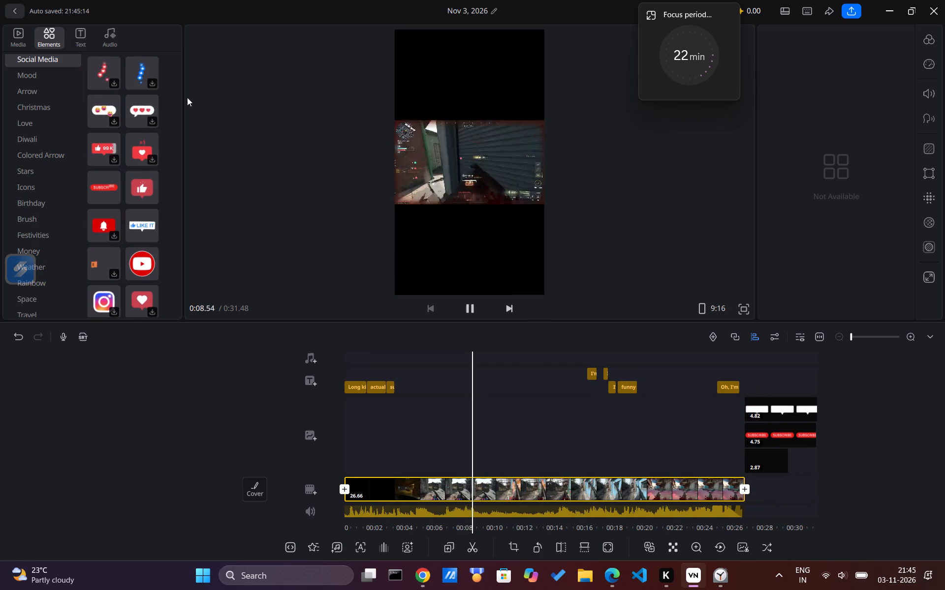
{"action": "left_click", "coordinate": [18, 36]}
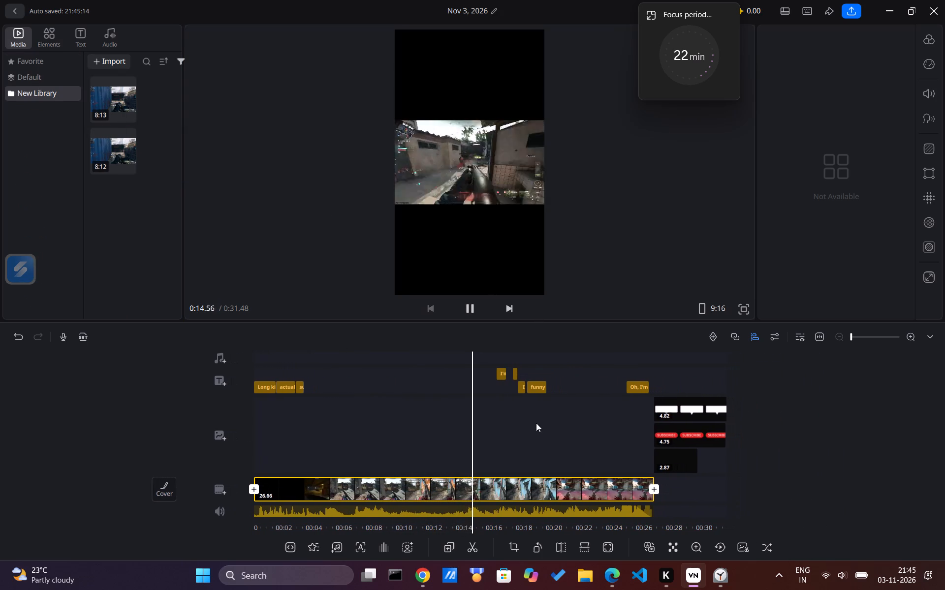
{"action": "left_click", "coordinate": [496, 482]}
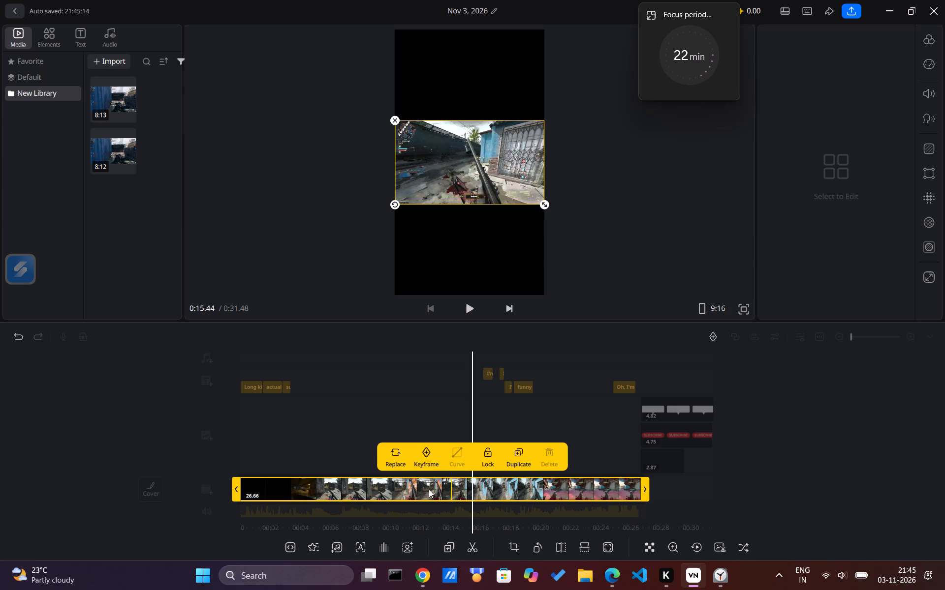
{"action": "scroll", "coordinate": [395, 493], "scroll_direction": "right", "scroll_amount": 10}
{"action": "key", "text": "space"}
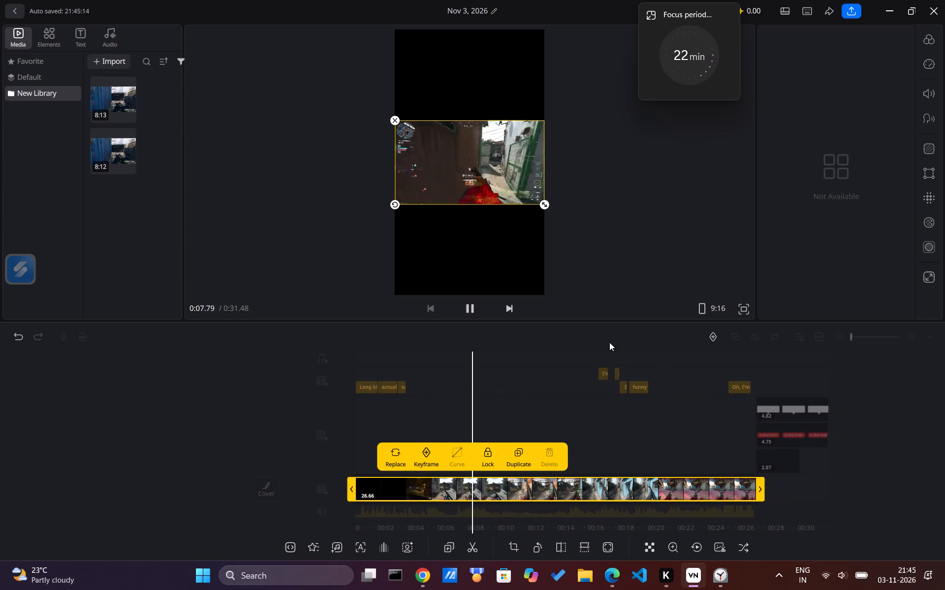
{"action": "double_click", "coordinate": [654, 251]}
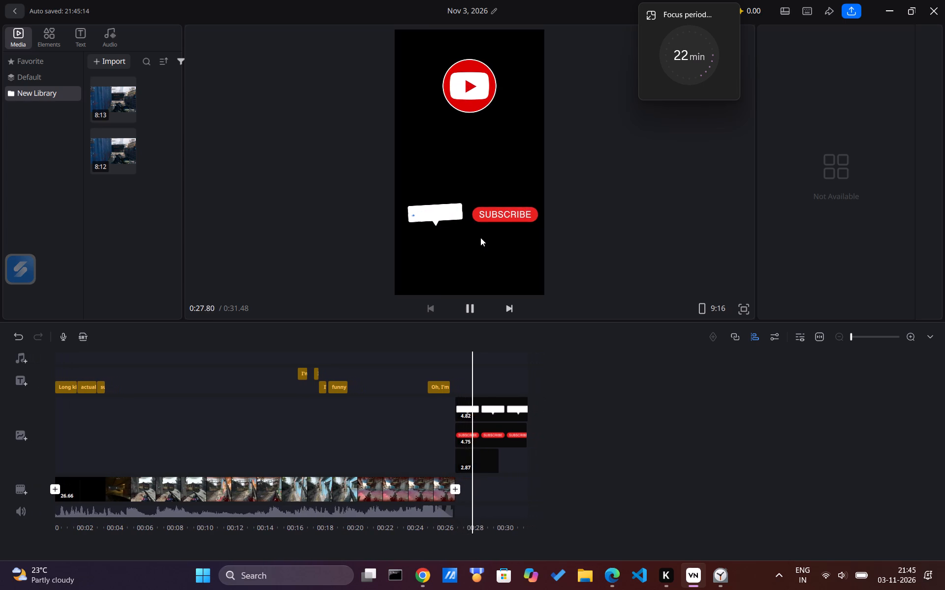
{"action": "left_click", "coordinate": [471, 89]}
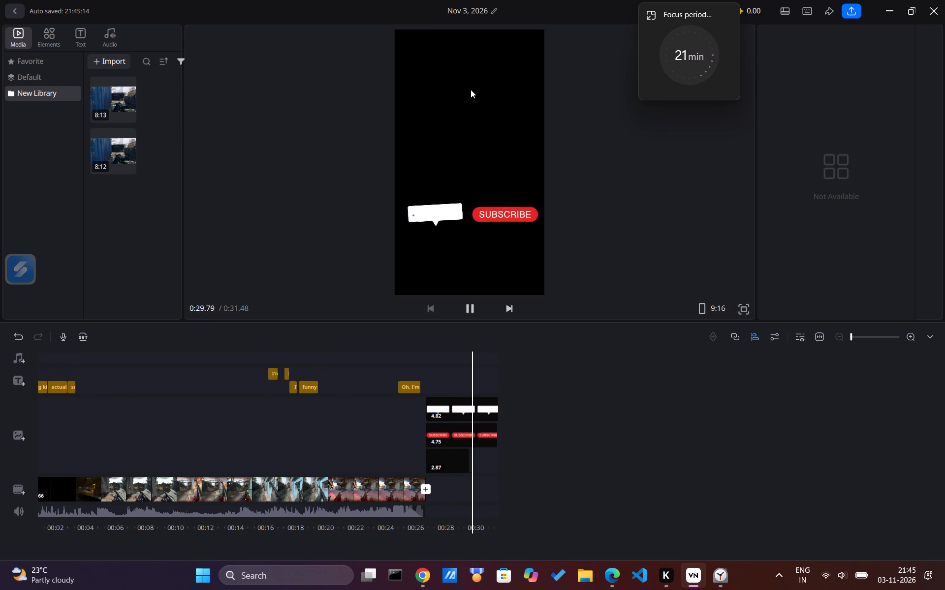
{"action": "left_click", "coordinate": [471, 89]}
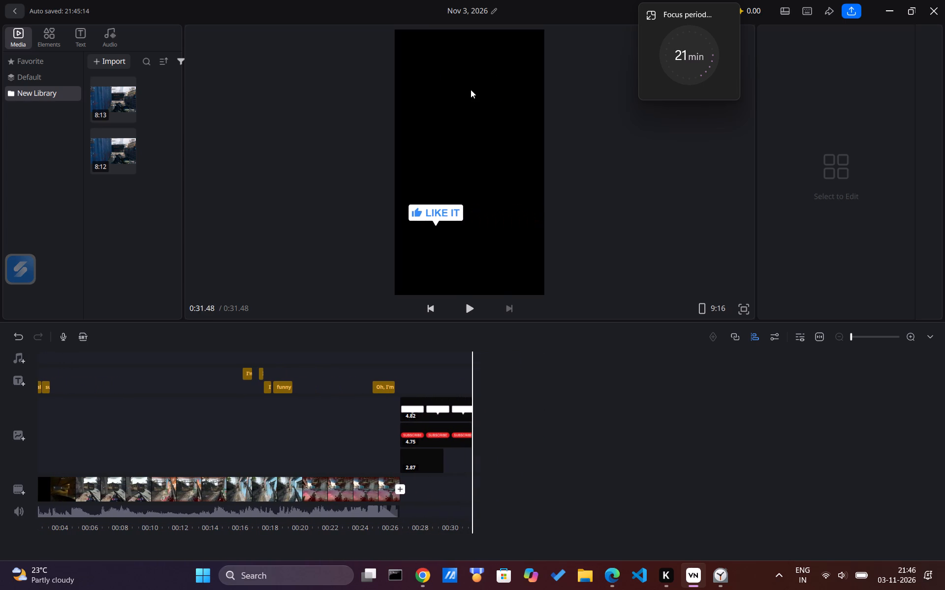
Trim the end of the SUBSCRIBE sticker clip to a length of 3.19 s.
{"action": "double_click", "coordinate": [427, 459]}
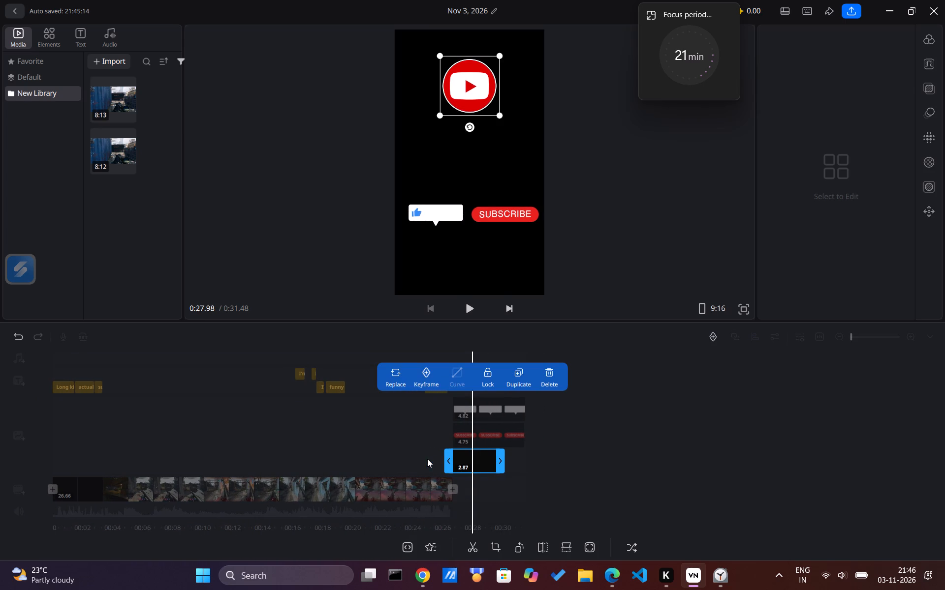
{"action": "double_click", "coordinate": [509, 423]}
{"action": "left_click", "coordinate": [444, 445]}
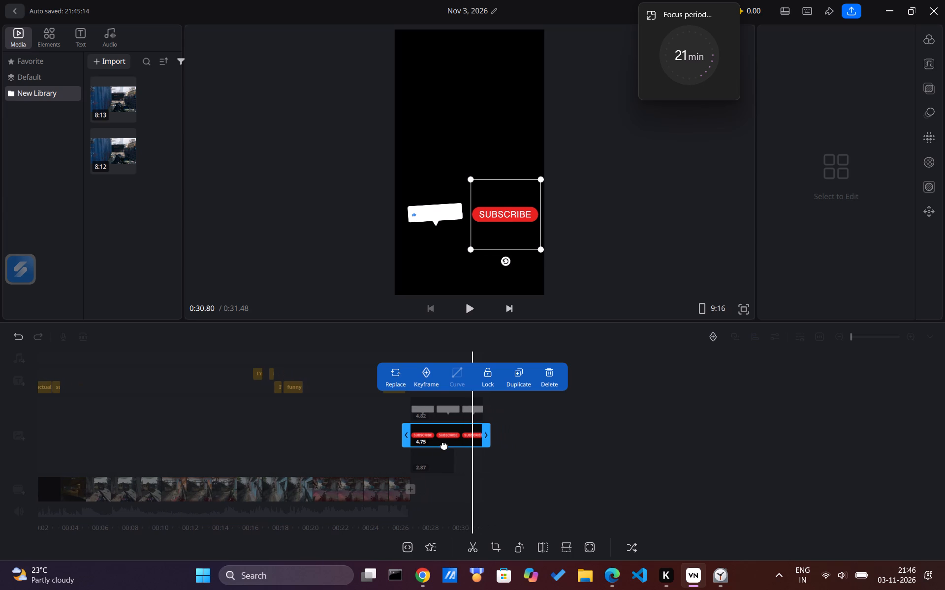
{"action": "left_click_drag", "start_coordinate": [515, 436], "coordinate": [496, 437]}
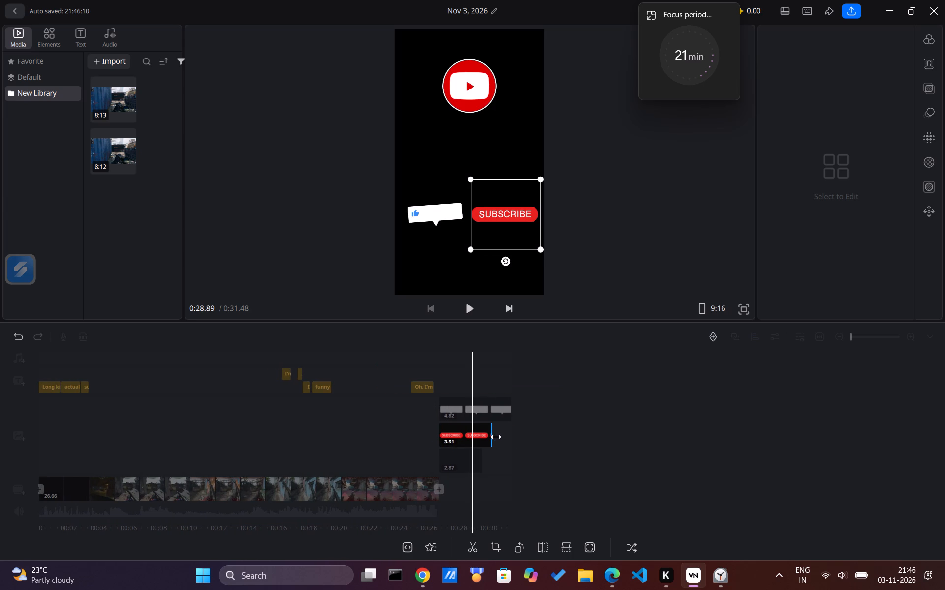
{"action": "left_click_drag", "start_coordinate": [496, 437], "coordinate": [489, 438]}
{"action": "left_click_drag", "start_coordinate": [489, 438], "coordinate": [494, 438]}
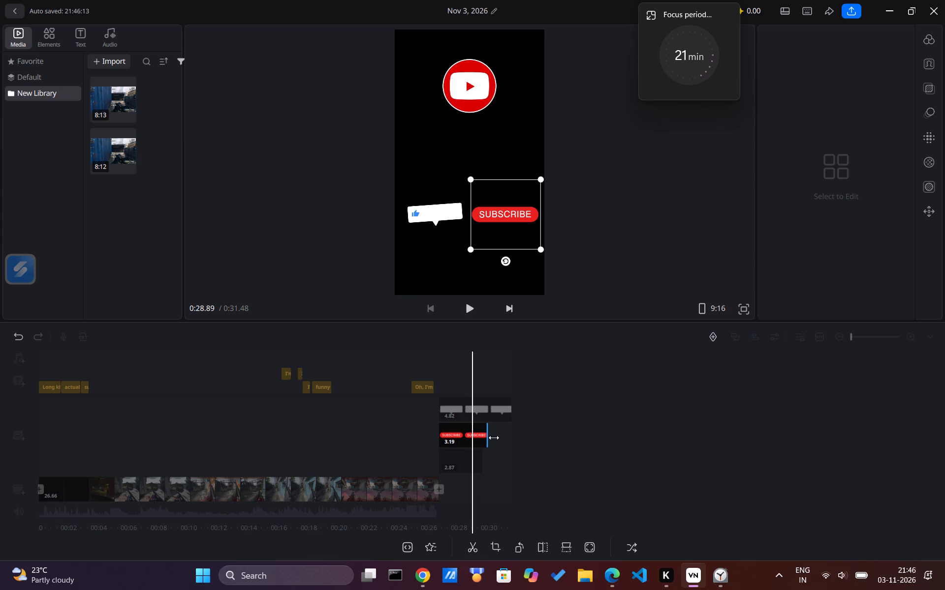
Extend the YouTube sticker clip to 3.20 s, in line with the end of the SUBSCRIBE clip.
{"action": "double_click", "coordinate": [475, 455]}
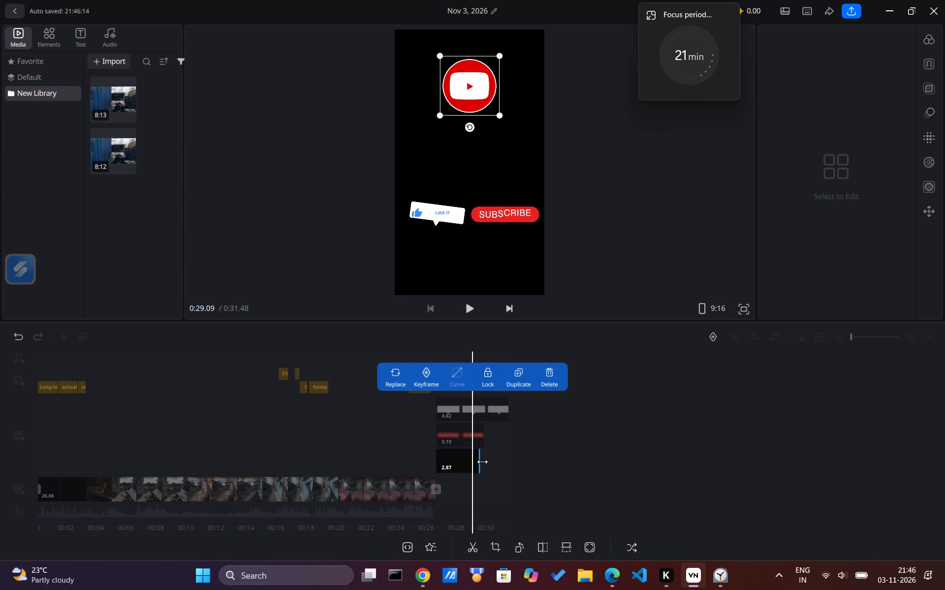
{"action": "left_click_drag", "start_coordinate": [482, 462], "coordinate": [489, 463]}
Unlock the LIKE IT sticker clip and trim its end to 3.19 s to match the other ending stickers.
{"action": "double_click", "coordinate": [486, 403]}
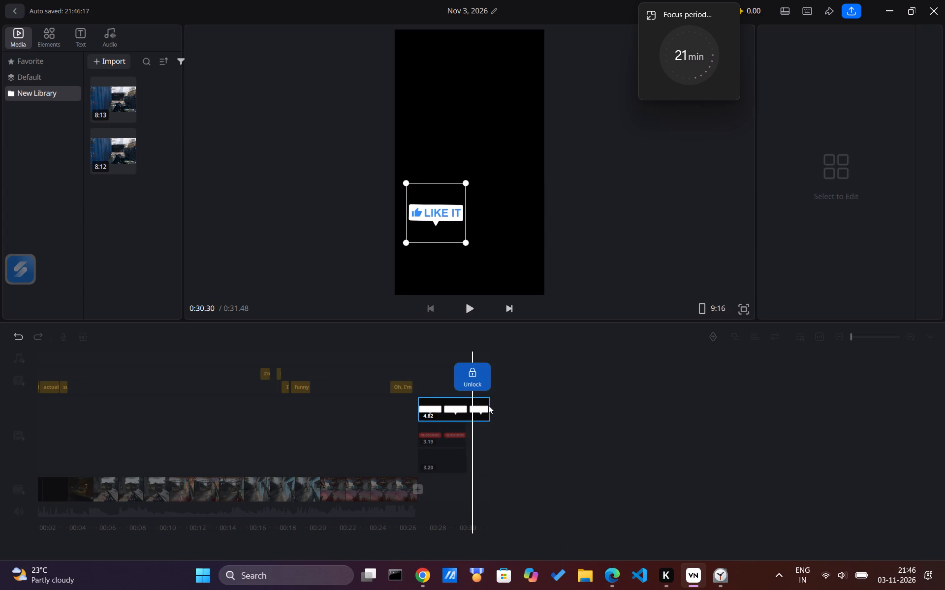
{"action": "left_click", "coordinate": [476, 391]}
{"action": "double_click", "coordinate": [488, 412]}
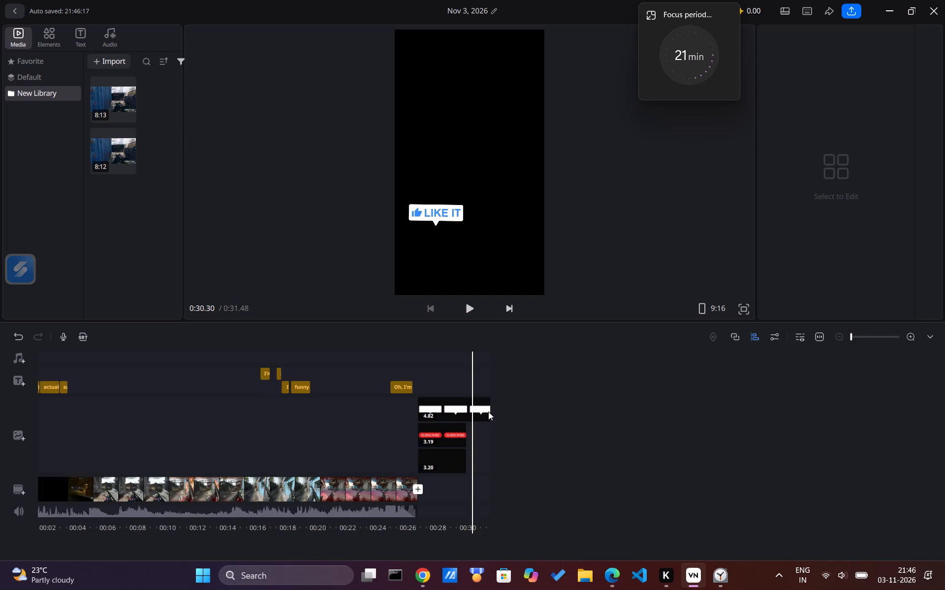
{"action": "left_click", "coordinate": [480, 384]}
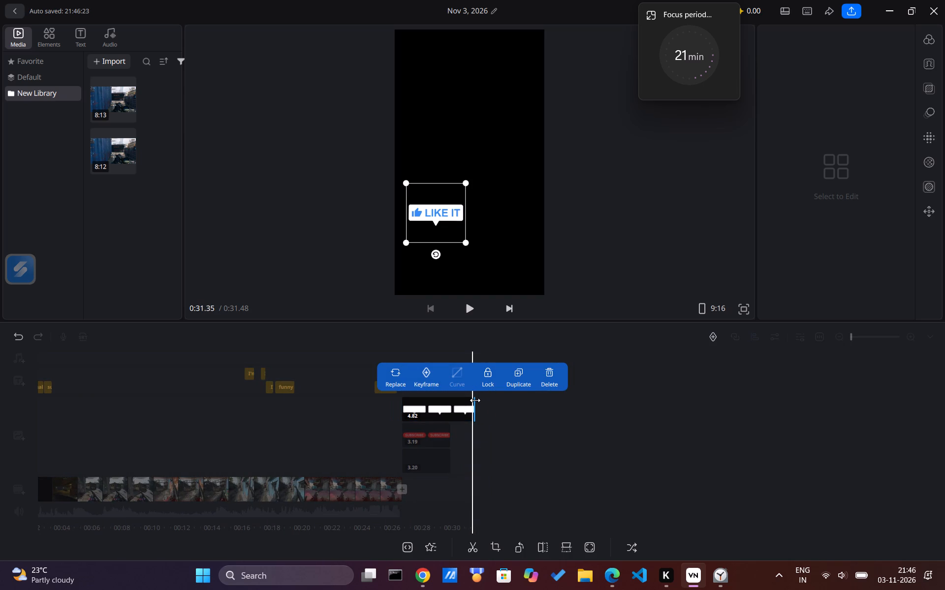
{"action": "left_click_drag", "start_coordinate": [475, 400], "coordinate": [453, 403]}
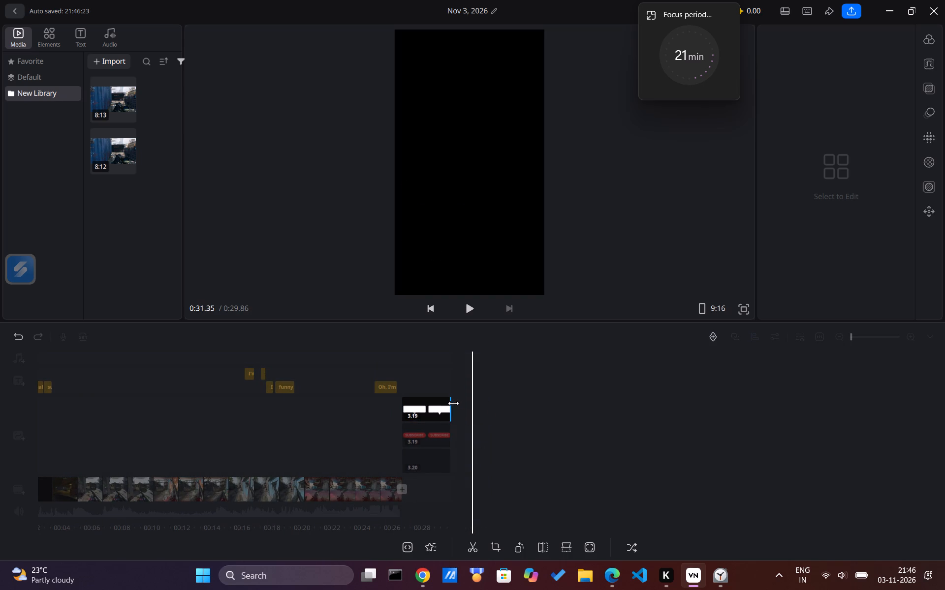
{"action": "left_click_drag", "start_coordinate": [453, 403], "coordinate": [453, 404]}
Play the first second of the video to examine the opening caption.
{"action": "key", "text": "space"}
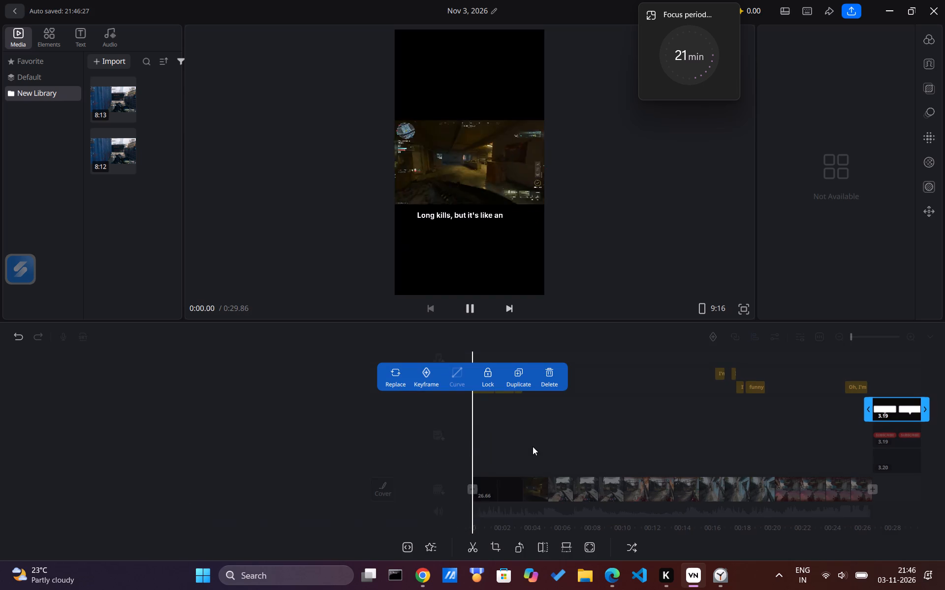
{"action": "key", "text": "space"}
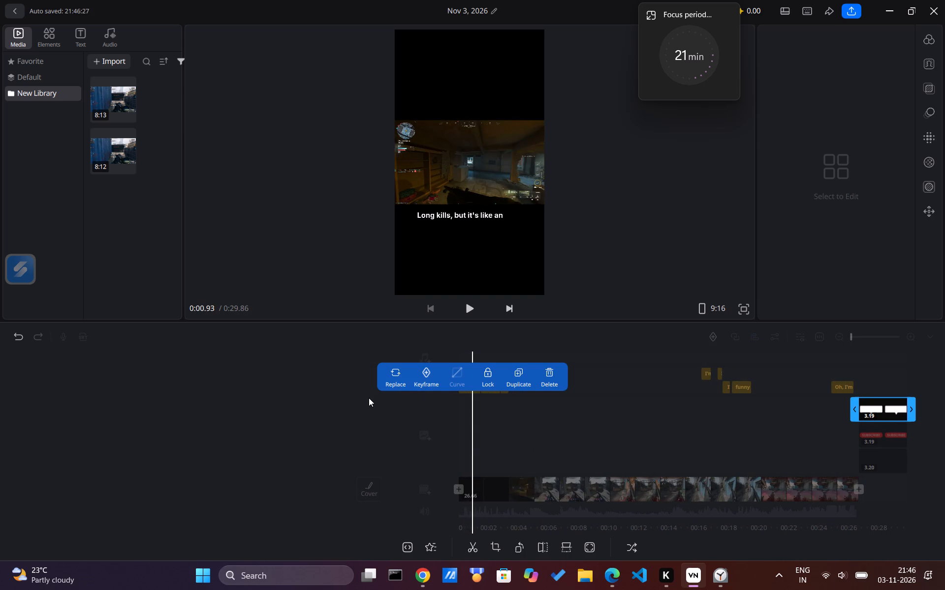
{"action": "left_click", "coordinate": [369, 398]}
{"action": "left_click", "coordinate": [870, 107]}
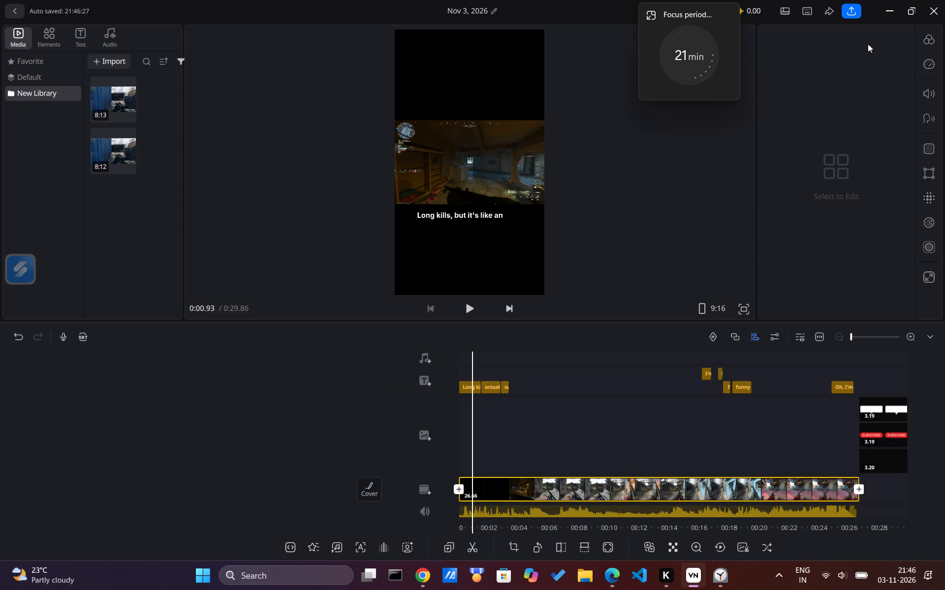
Configure the export with manual quality at 1080p resolution and 50 fps.
{"action": "left_click", "coordinate": [848, 10]}
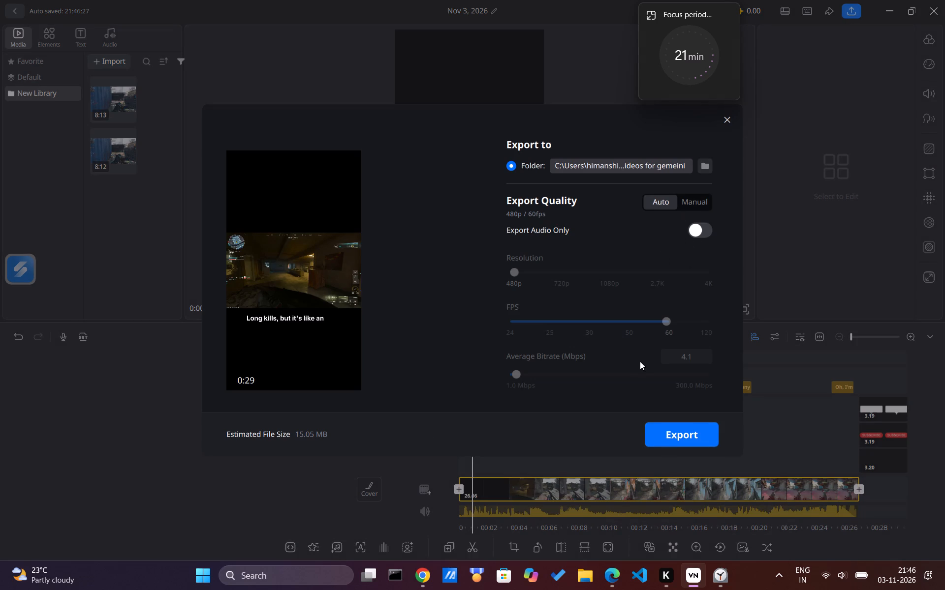
{"action": "left_click", "coordinate": [692, 200]}
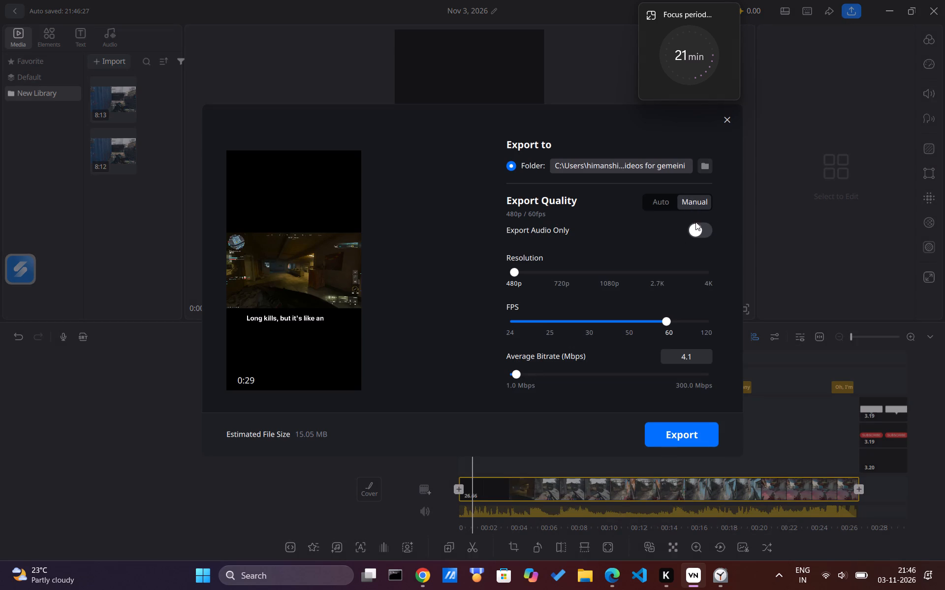
{"action": "left_click", "coordinate": [613, 273]}
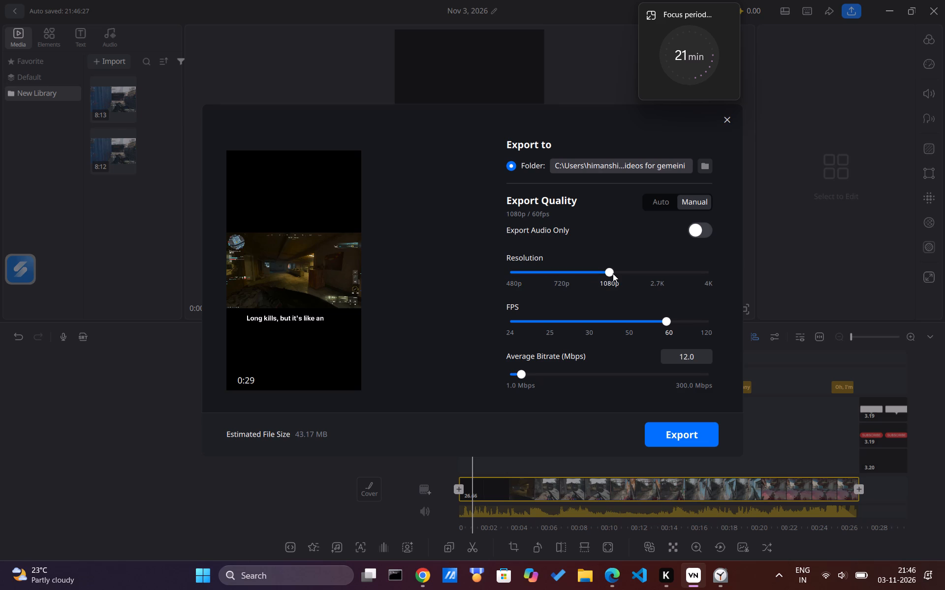
{"action": "left_click", "coordinate": [627, 319]}
Create a new folder named COD_clips in Downloads and choose it as the export folder.
{"action": "left_click", "coordinate": [711, 162]}
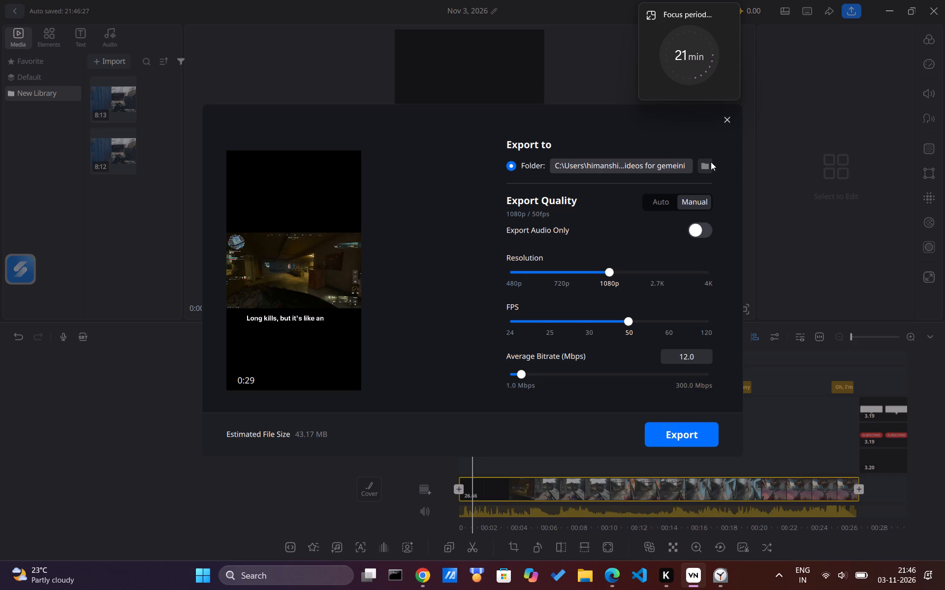
{"action": "scroll", "coordinate": [82, 119], "scroll_direction": "down", "scroll_amount": 1}
{"action": "scroll", "coordinate": [84, 142], "scroll_direction": "up", "scroll_amount": 2}
{"action": "scroll", "coordinate": [84, 142], "scroll_direction": "down", "scroll_amount": 1}
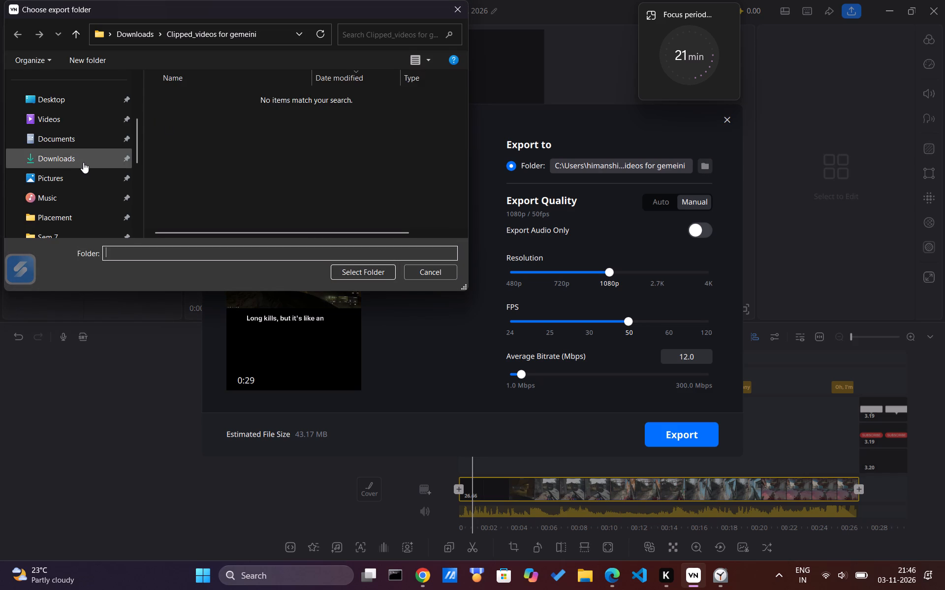
{"action": "double_click", "coordinate": [69, 155]}
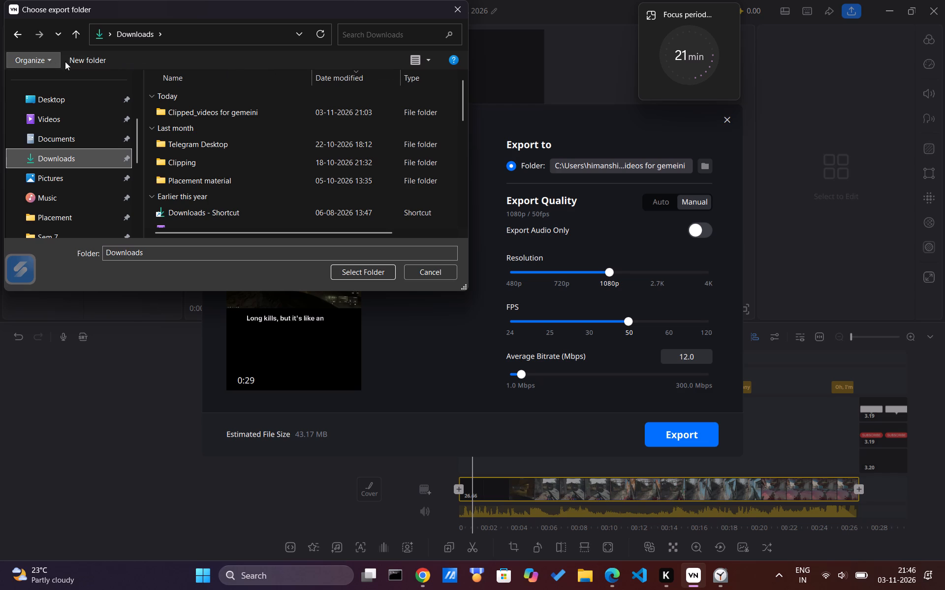
{"action": "left_click", "coordinate": [91, 62]}
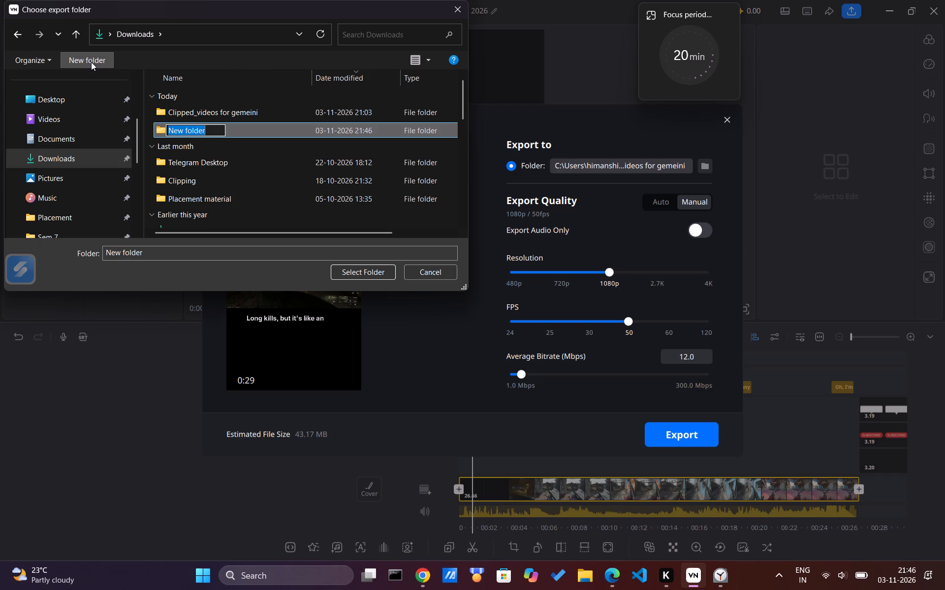
{"action": "type", "text": "COD"}
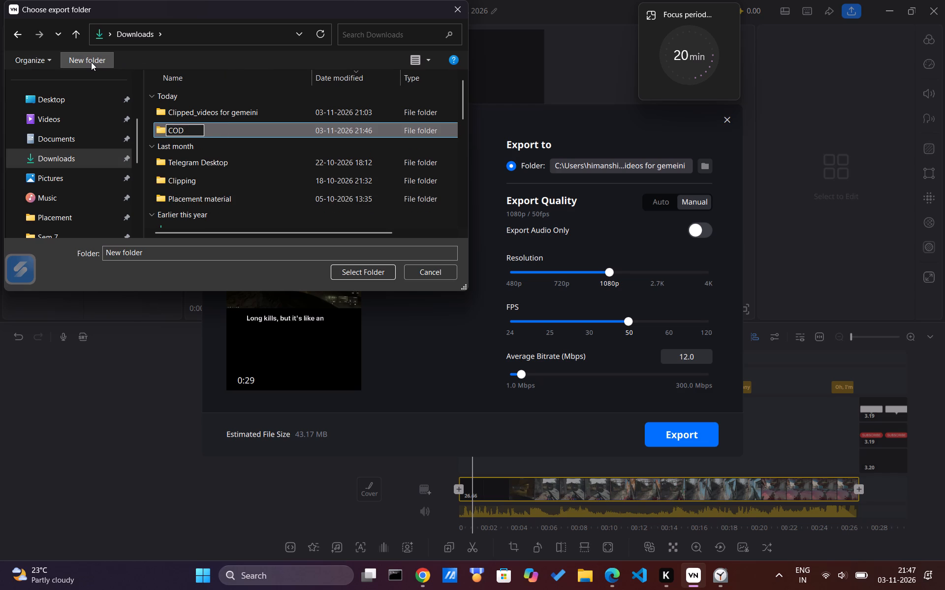
{"action": "type", "text": "_clips"}
{"action": "key", "text": "Return"}
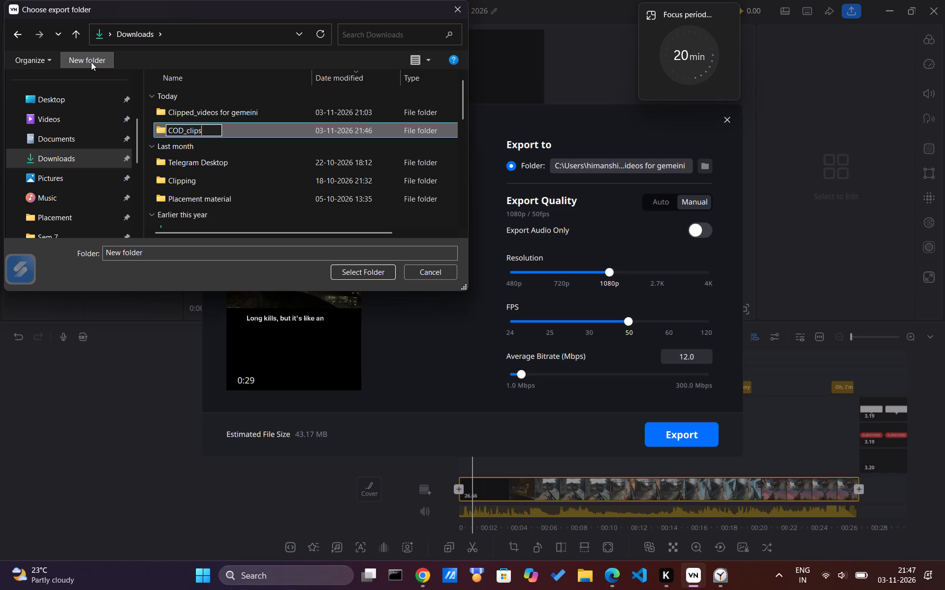
{"action": "left_click", "coordinate": [357, 269]}
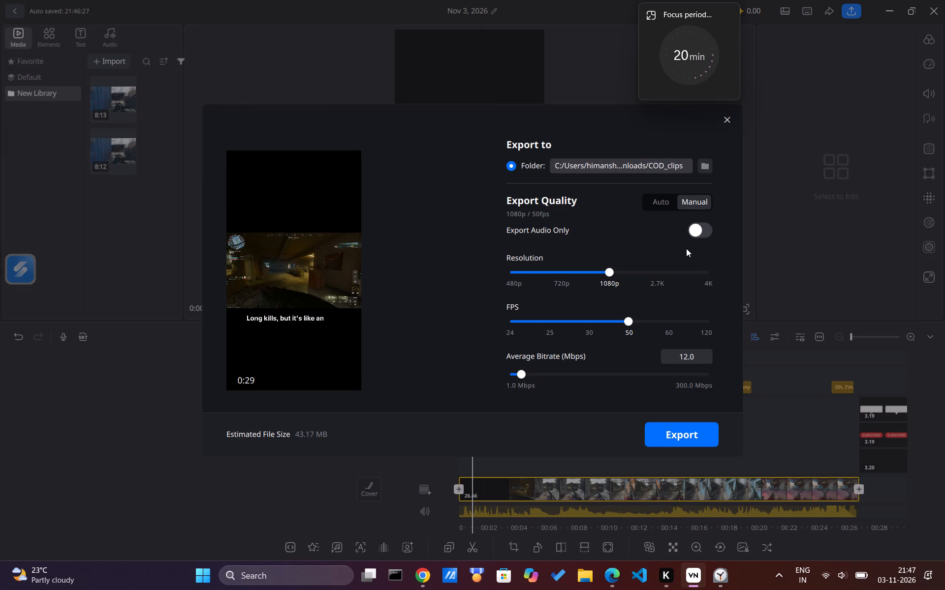
Start exporting the video.
{"action": "left_click", "coordinate": [687, 435]}
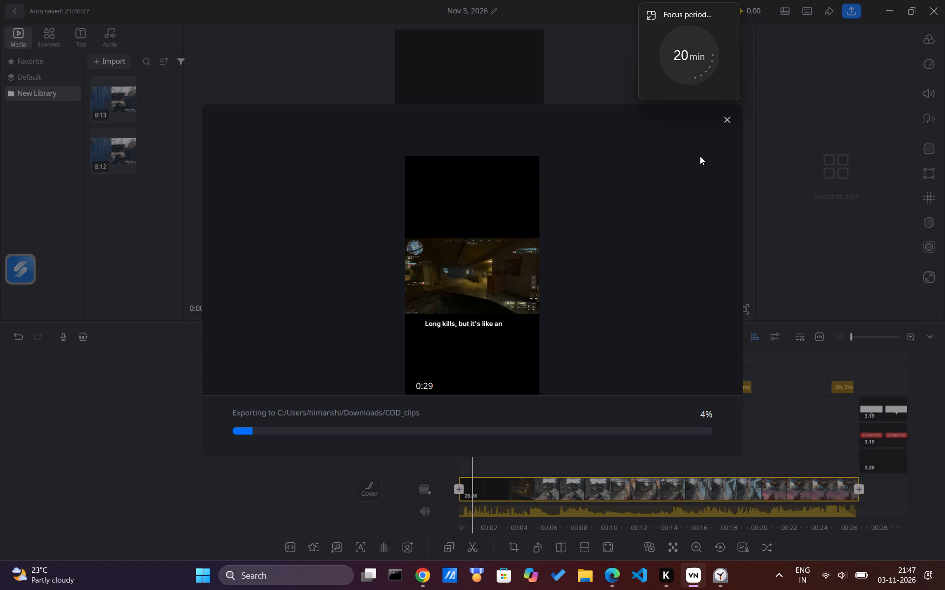
{"action": "left_click", "coordinate": [611, 573]}
{"action": "scroll", "coordinate": [490, 244], "scroll_direction": "down", "scroll_amount": 1}
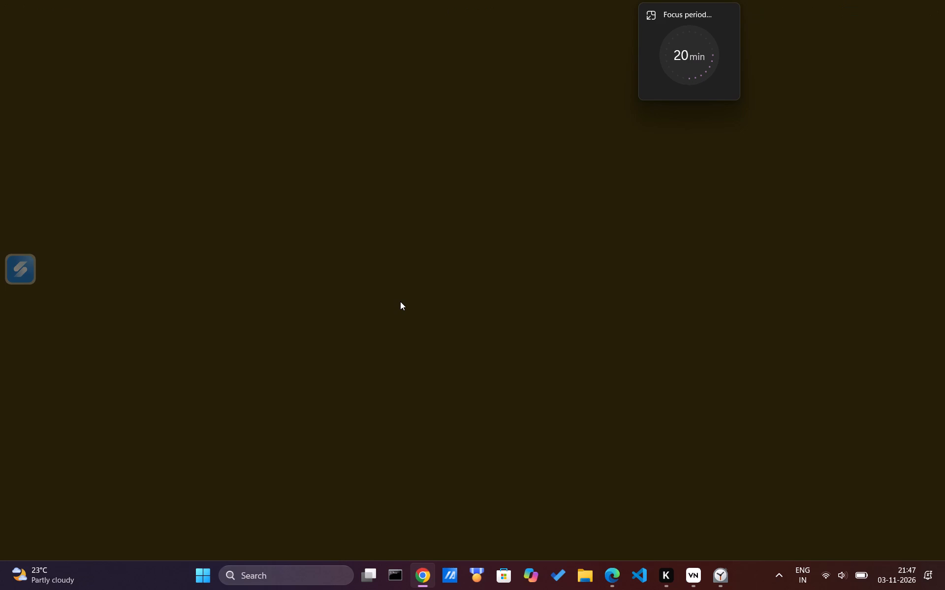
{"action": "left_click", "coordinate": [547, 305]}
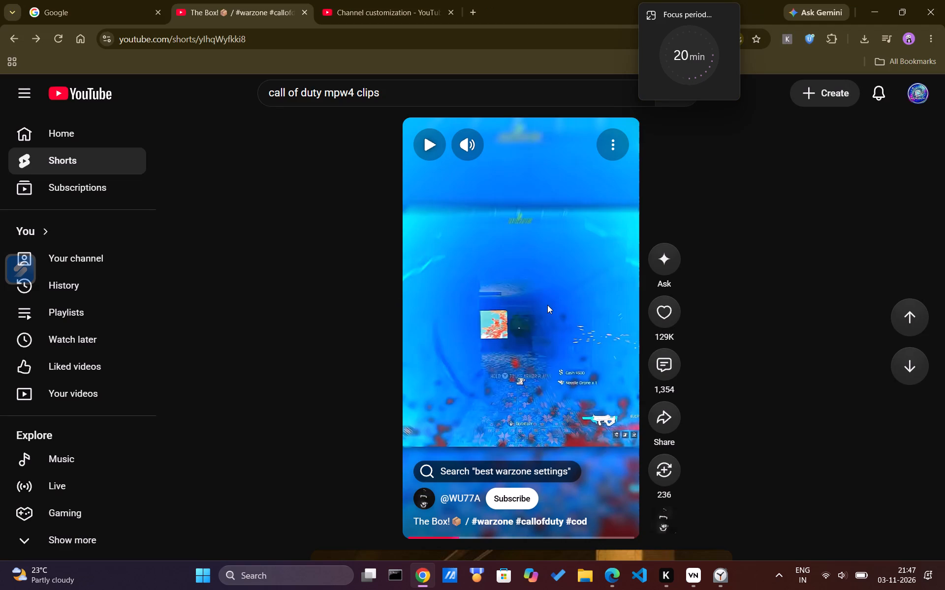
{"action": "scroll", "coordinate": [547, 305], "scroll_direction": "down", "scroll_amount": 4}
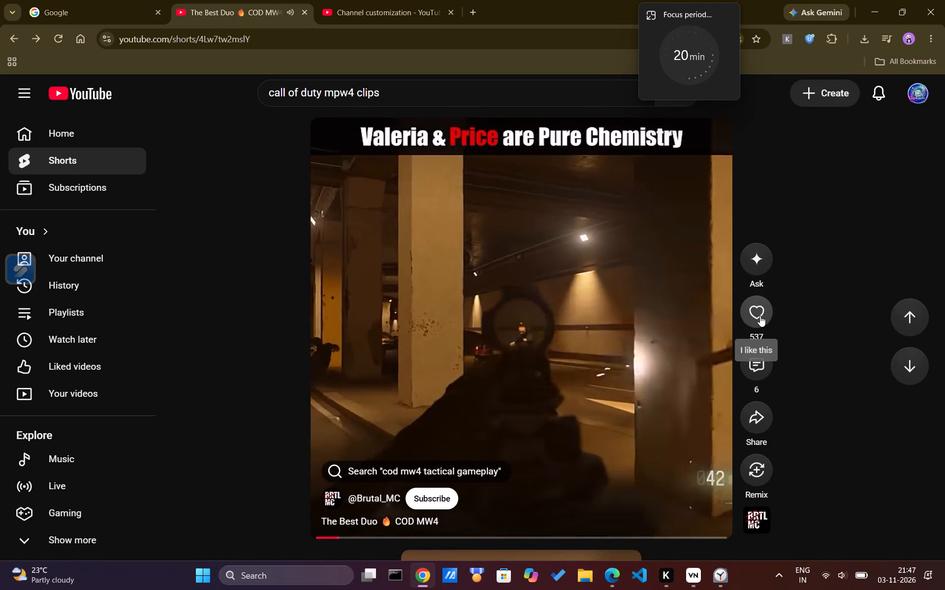
Like the COD MW4 short "The Best Duo" and go to the YouTube home page.
{"action": "left_click", "coordinate": [760, 316]}
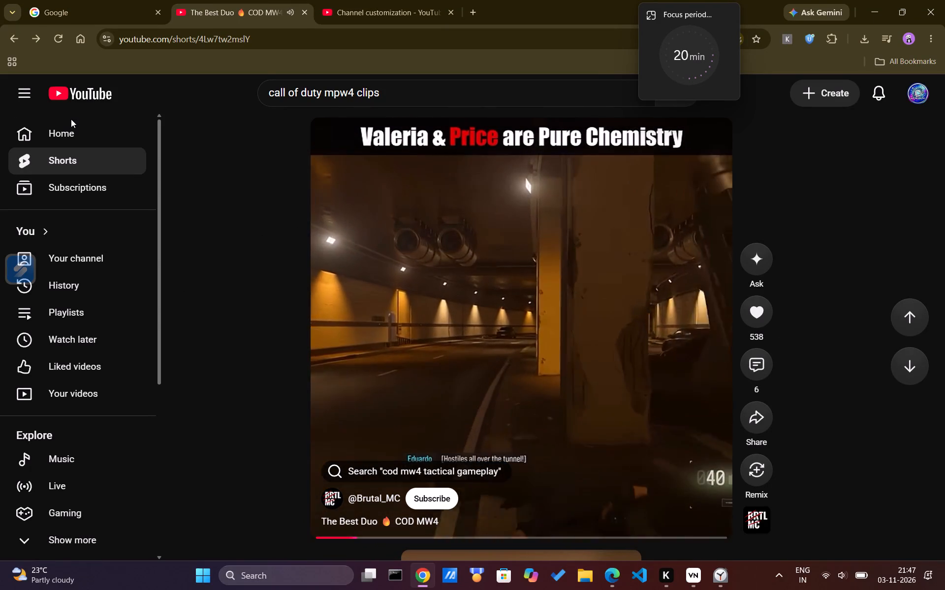
{"action": "left_click", "coordinate": [83, 138]}
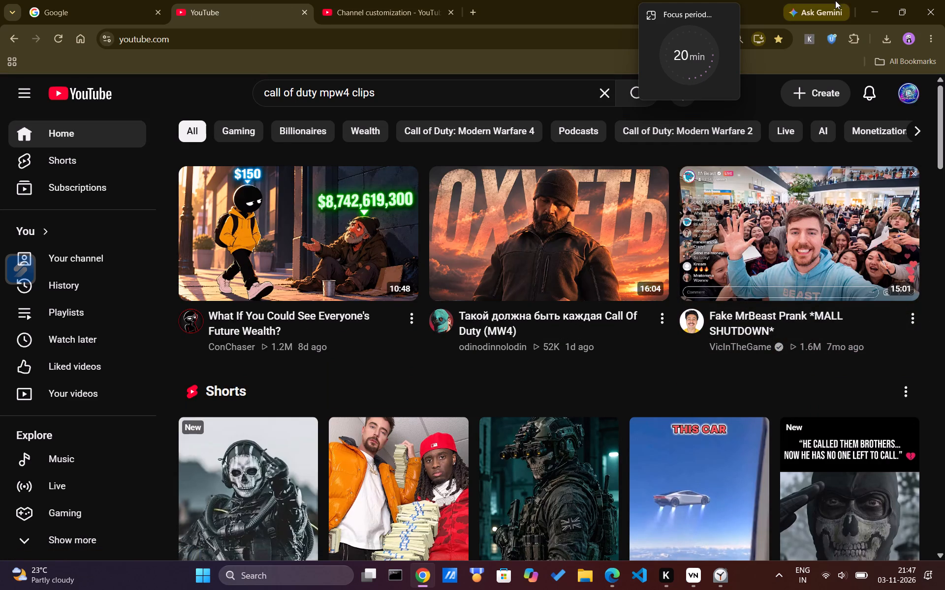
Return to the VN editor's export progress and move the floating focus timer clear of the export dialog.
{"action": "left_click", "coordinate": [874, 0]}
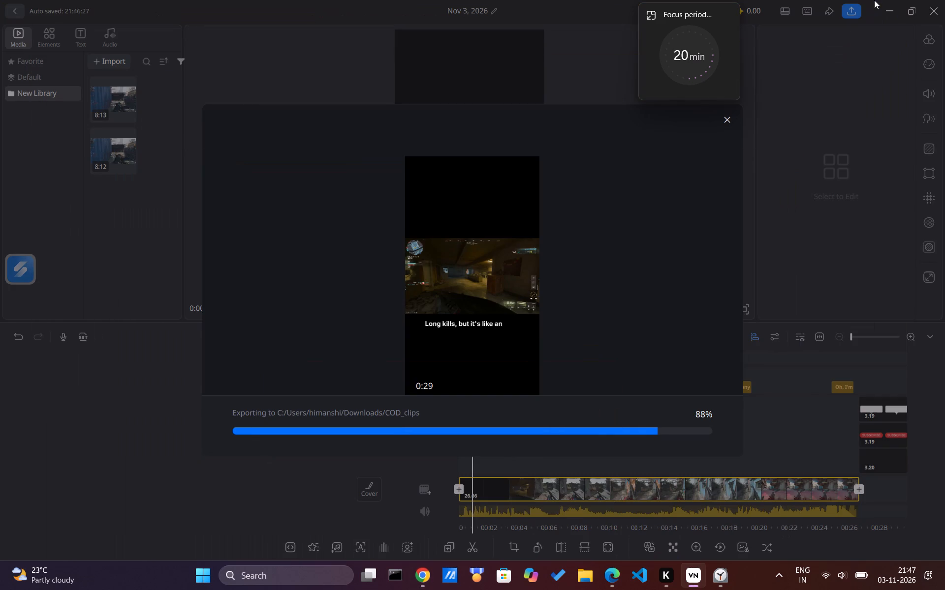
{"action": "left_click", "coordinate": [640, 284]}
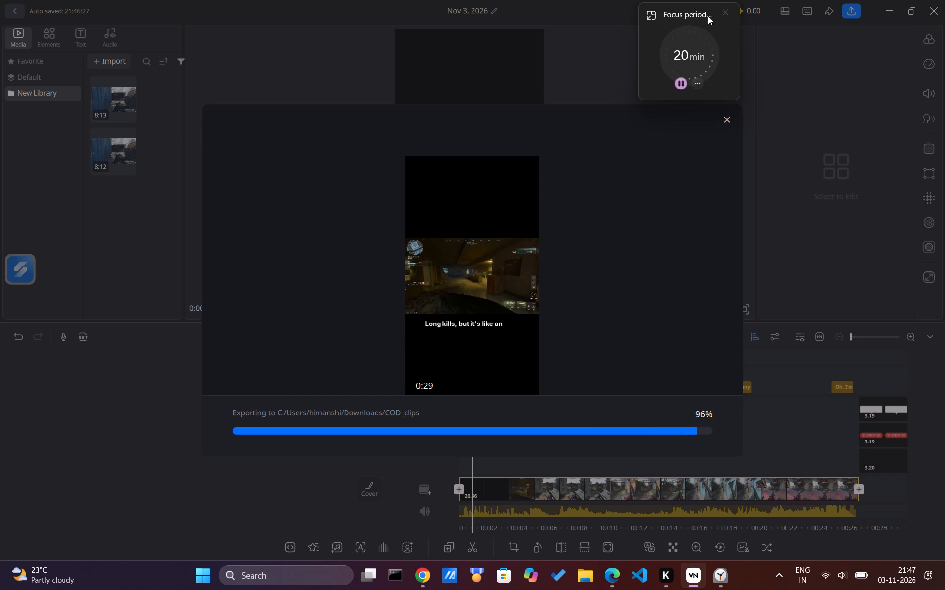
{"action": "left_click_drag", "start_coordinate": [697, 8], "coordinate": [906, 37]}
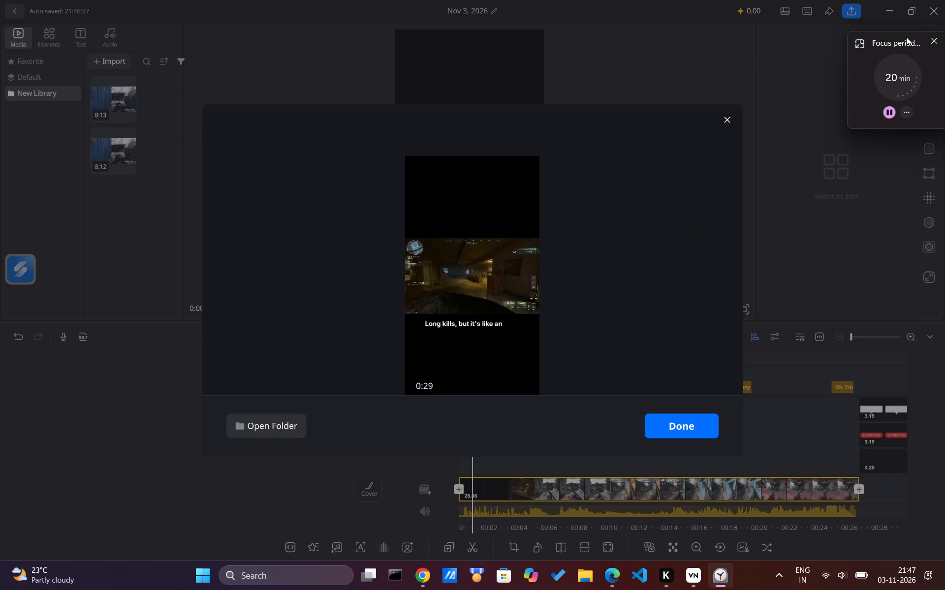
Open the COD_clips export folder, rename the exported video as clip_1, and close the folder window.
{"action": "left_click", "coordinate": [279, 427]}
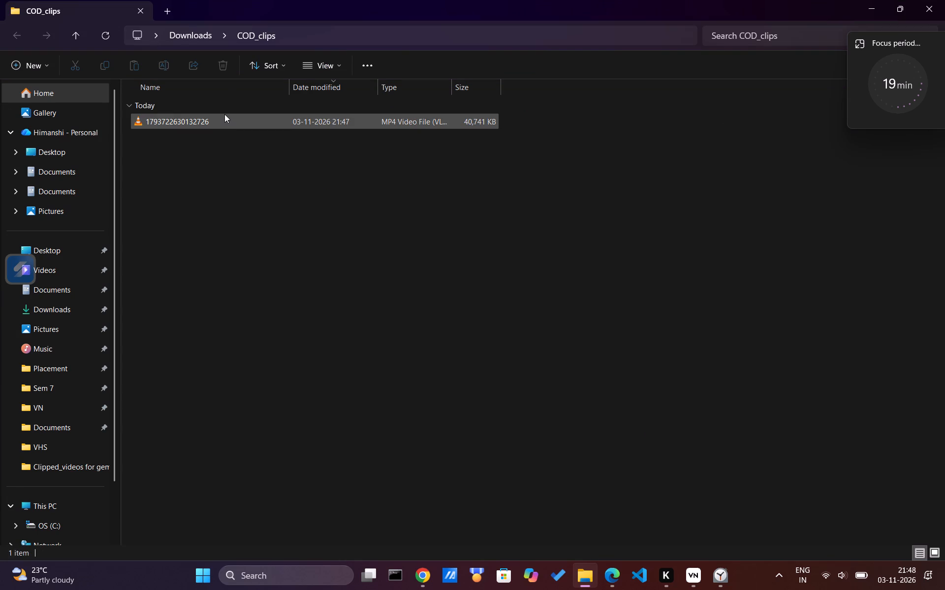
{"action": "left_click", "coordinate": [224, 114]}
{"action": "left_click", "coordinate": [161, 64]}
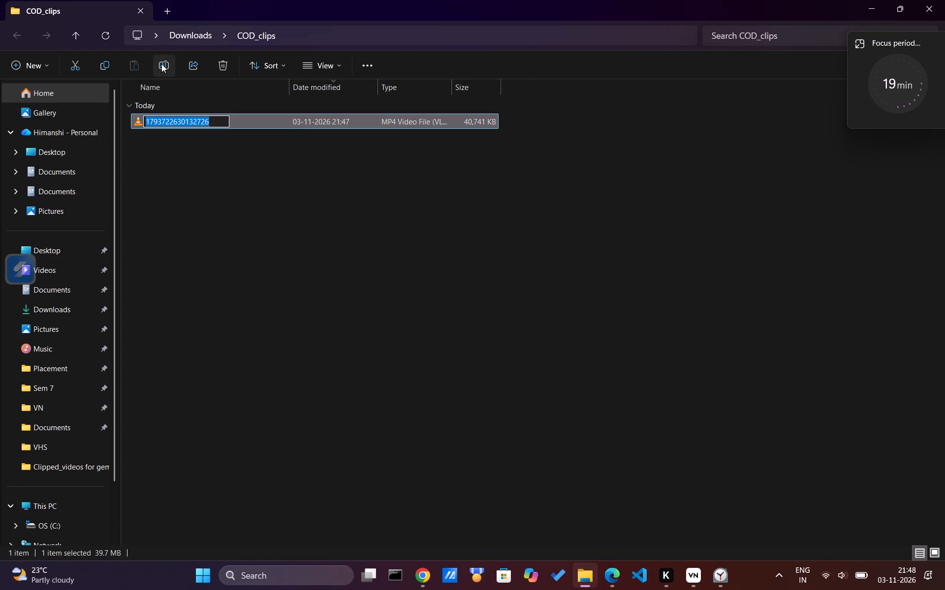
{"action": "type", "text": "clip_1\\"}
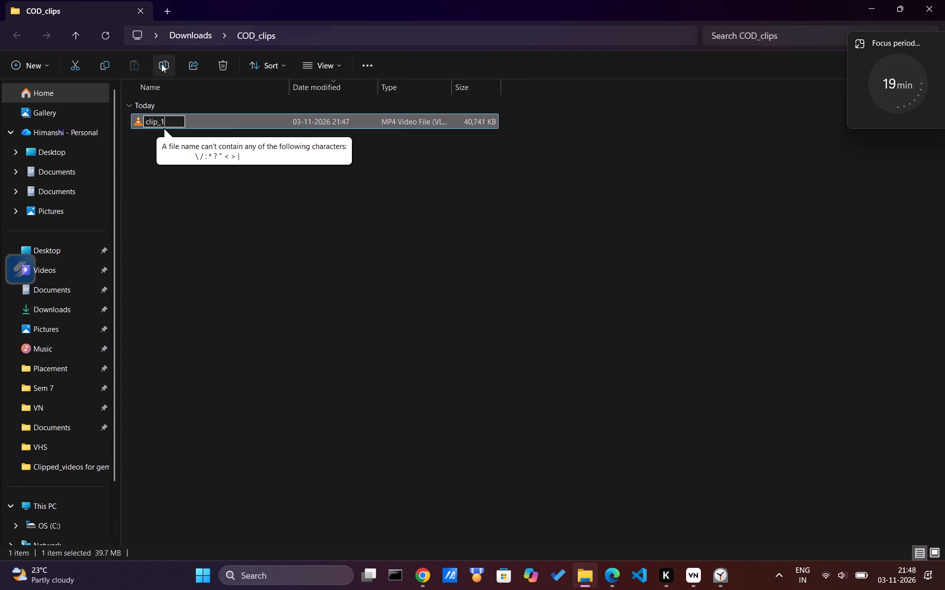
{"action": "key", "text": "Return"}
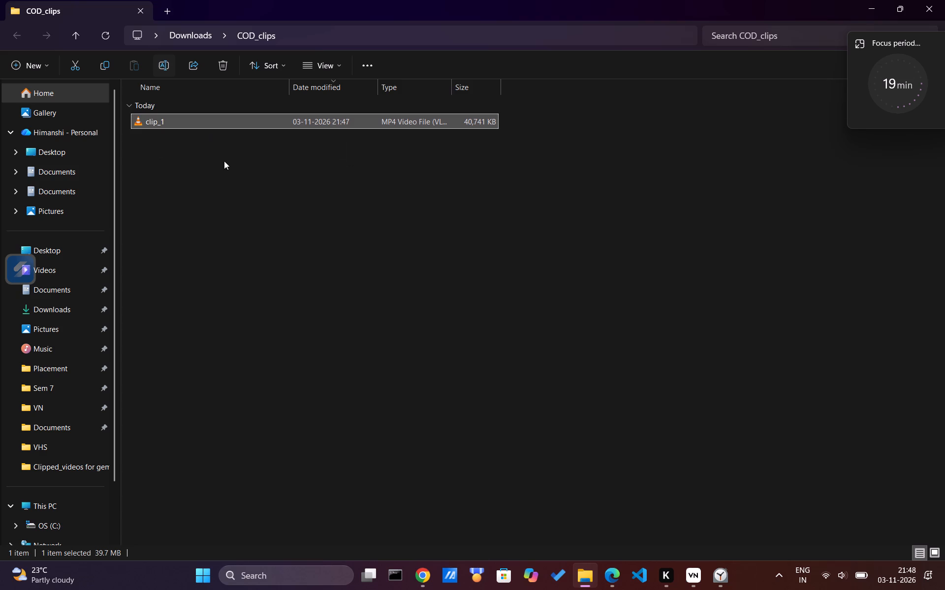
{"action": "left_click", "coordinate": [240, 206]}
{"action": "left_click", "coordinate": [944, 0]}
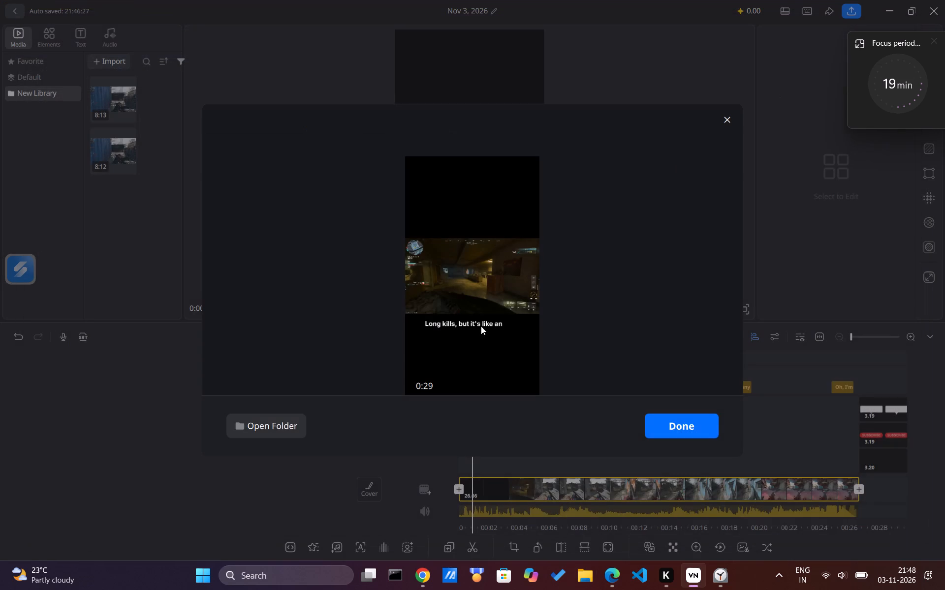
In VN, dismiss the finished export and return to the projects overview.
{"action": "left_click", "coordinate": [679, 422]}
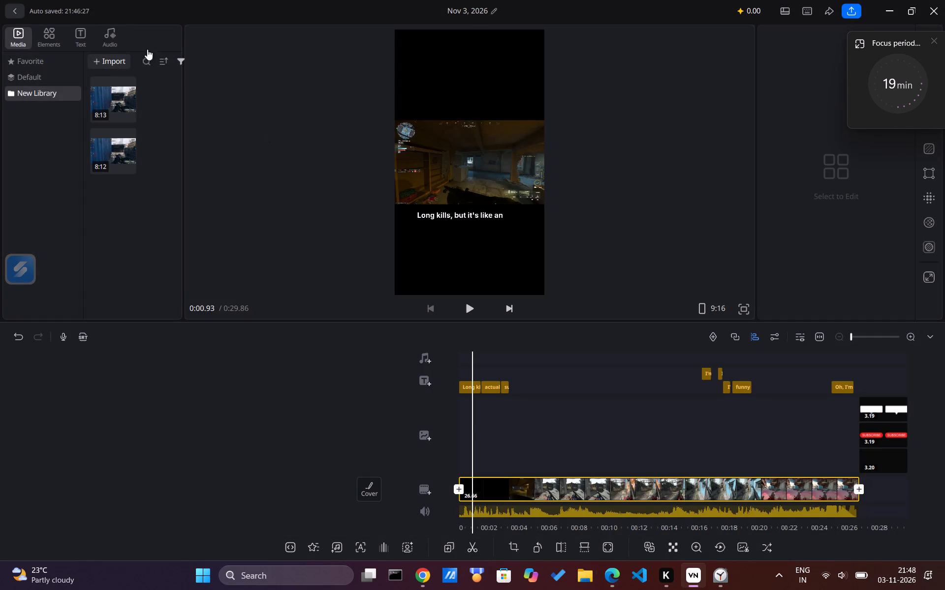
{"action": "left_click", "coordinate": [16, 12]}
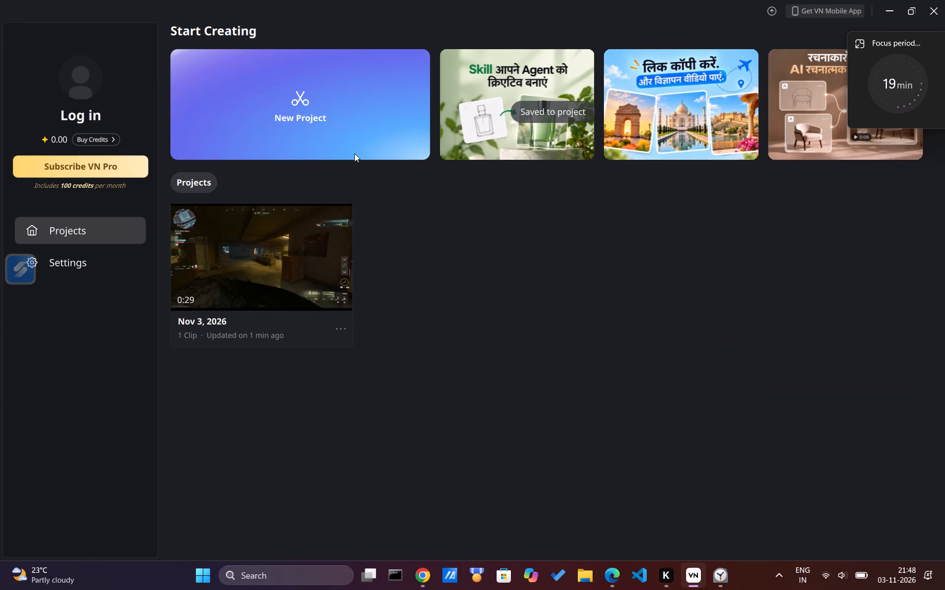
Create a new project and place the 8:12 TopPlaysFinalists102726_16x9.mp4 video on its main track.
{"action": "left_click", "coordinate": [294, 117]}
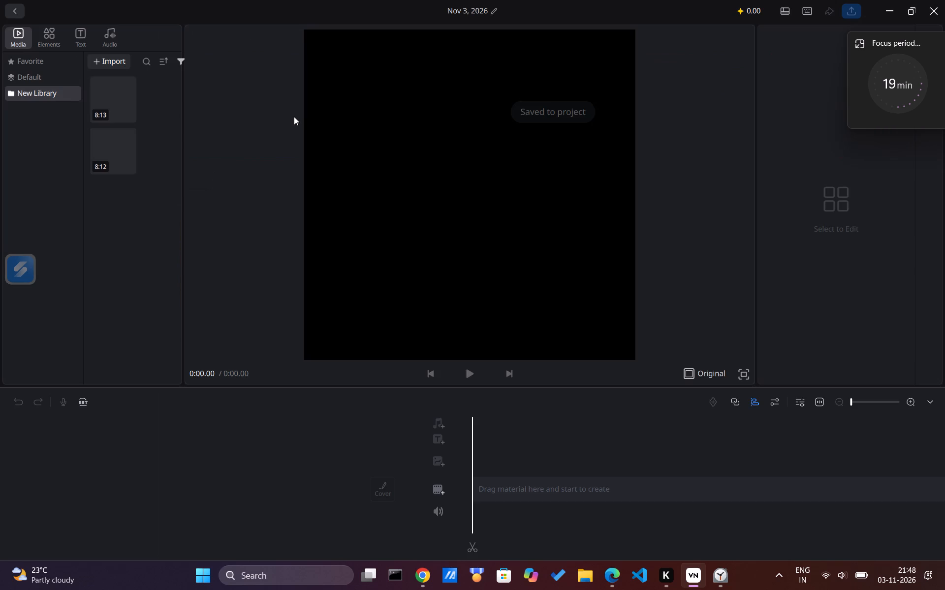
{"action": "left_click_drag", "start_coordinate": [125, 154], "coordinate": [430, 265]}
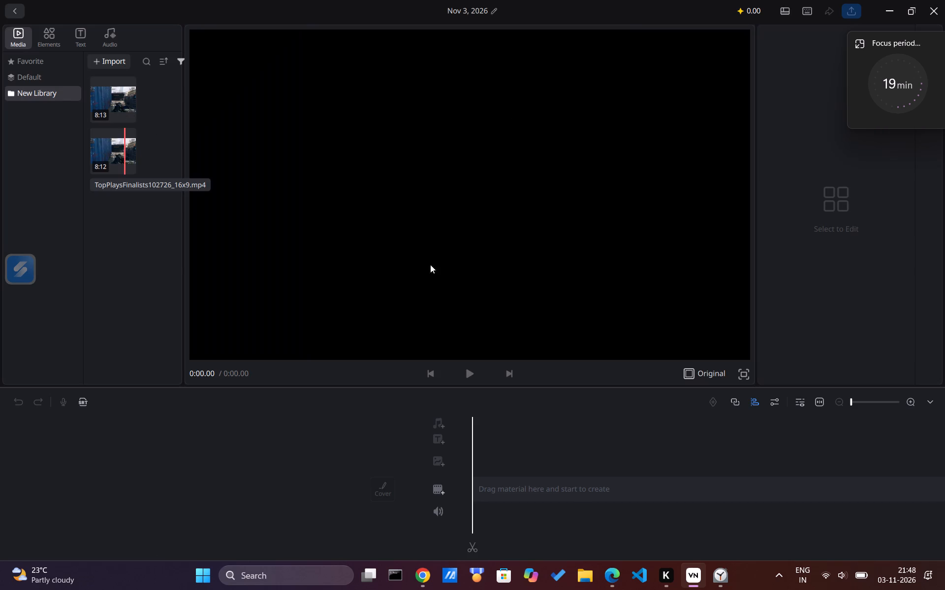
{"action": "left_click_drag", "start_coordinate": [430, 265], "coordinate": [574, 488]}
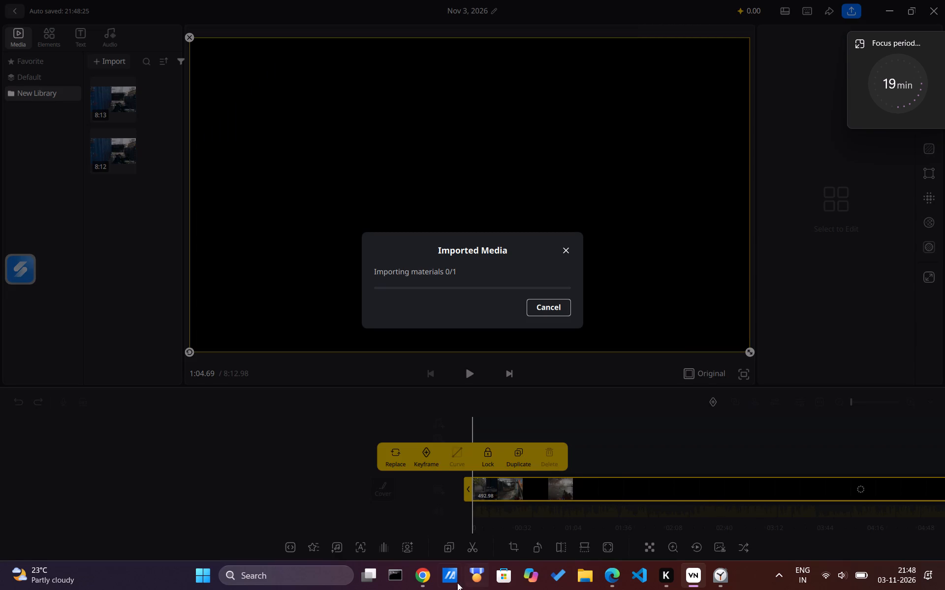
Switch to YouTube Studio in Chrome, start uploading clip_1 from Downloads/COD_clips, and close its details form without filling it in.
{"action": "left_click", "coordinate": [424, 583]}
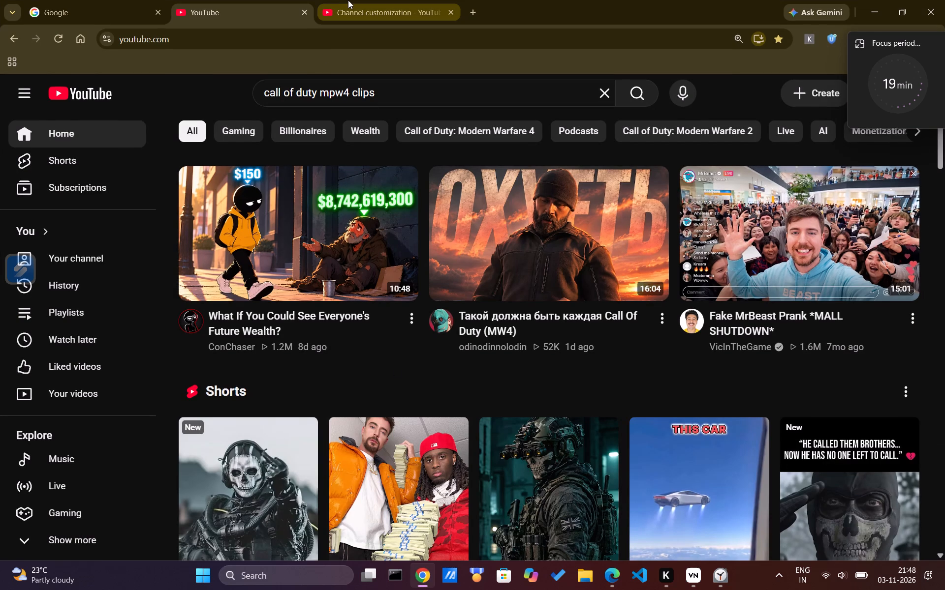
{"action": "left_click", "coordinate": [351, 1]}
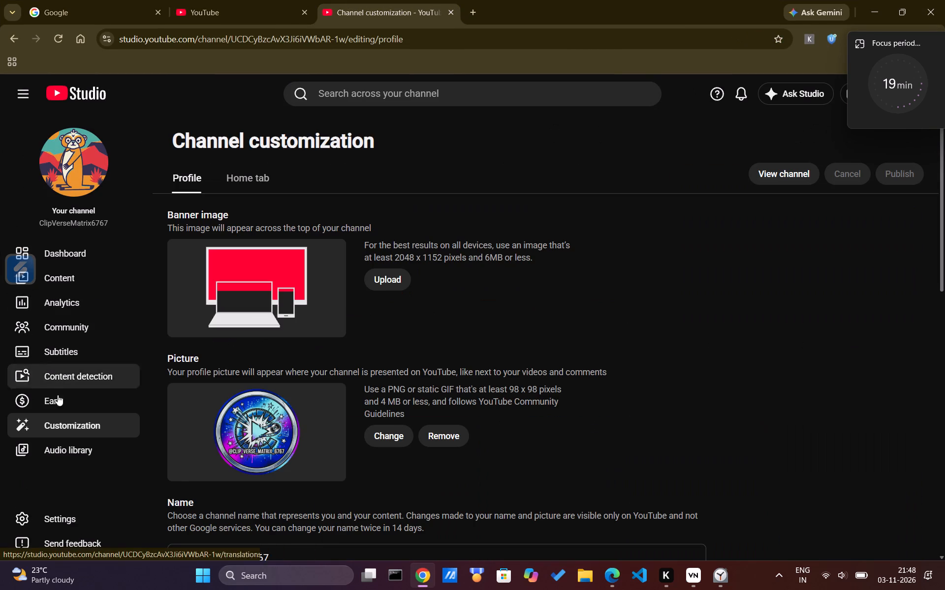
{"action": "left_click", "coordinate": [90, 291]}
{"action": "left_click", "coordinate": [88, 279]}
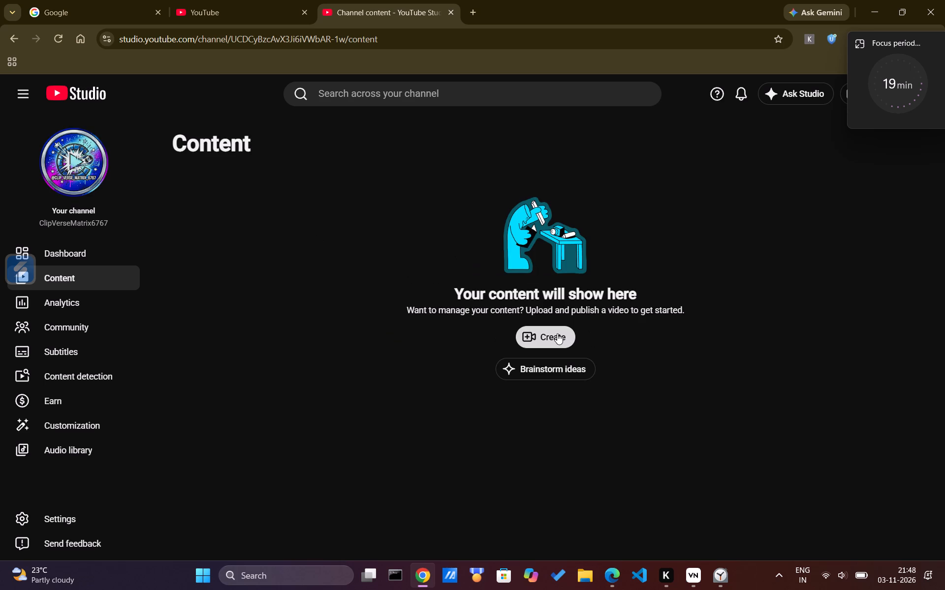
{"action": "left_click", "coordinate": [557, 333]}
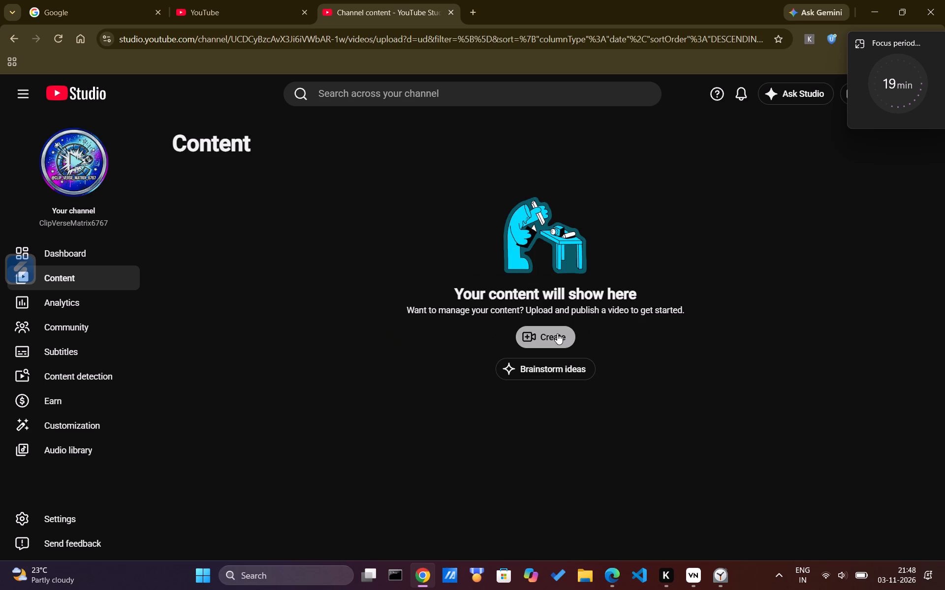
{"action": "left_click", "coordinate": [466, 292]}
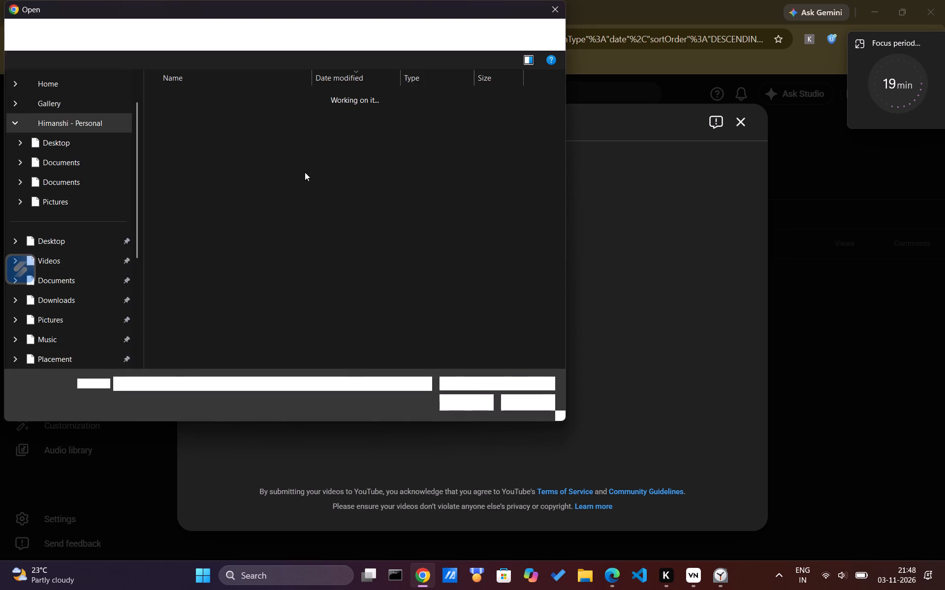
{"action": "left_click", "coordinate": [70, 244]}
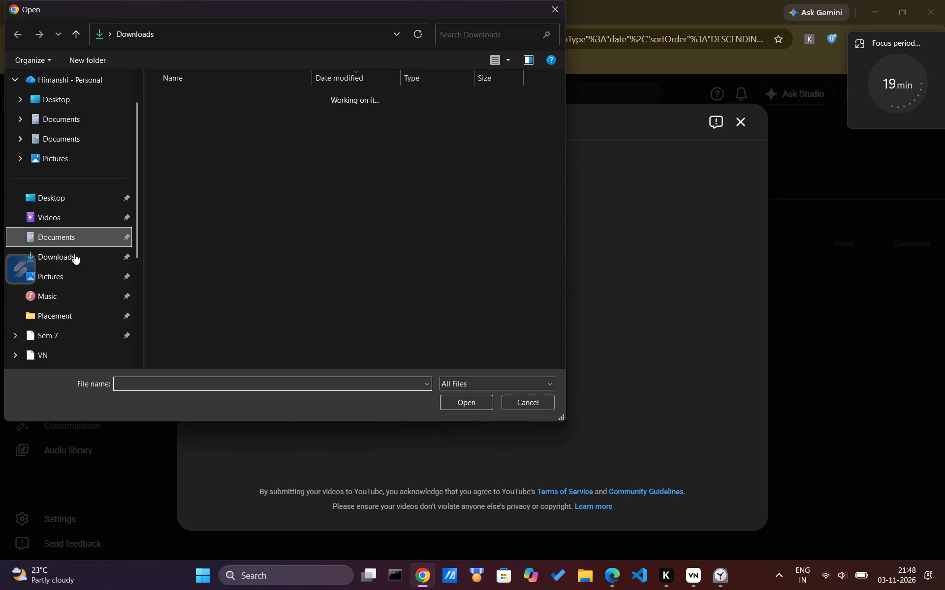
{"action": "double_click", "coordinate": [75, 255]}
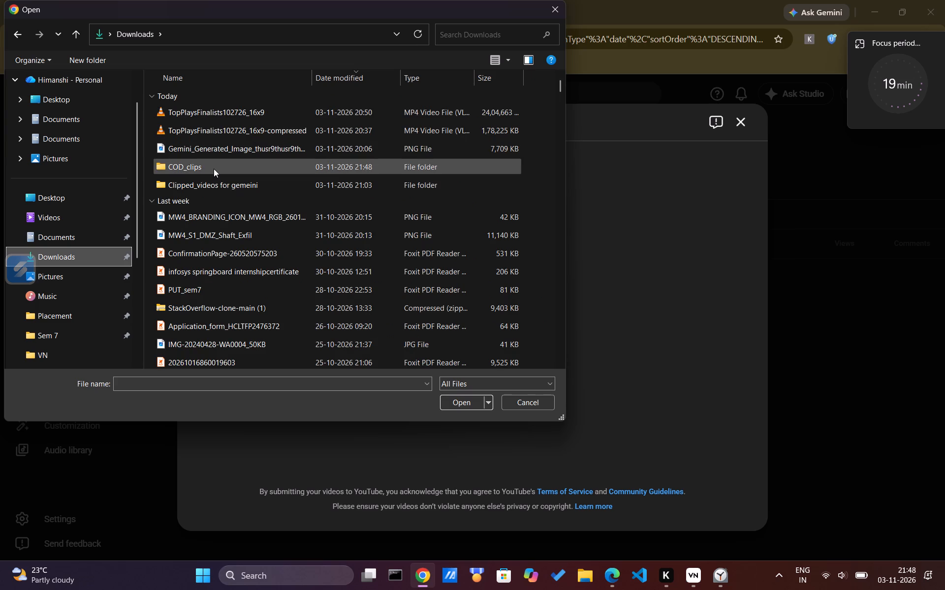
{"action": "double_click", "coordinate": [214, 169]}
{"action": "left_click", "coordinate": [193, 115]}
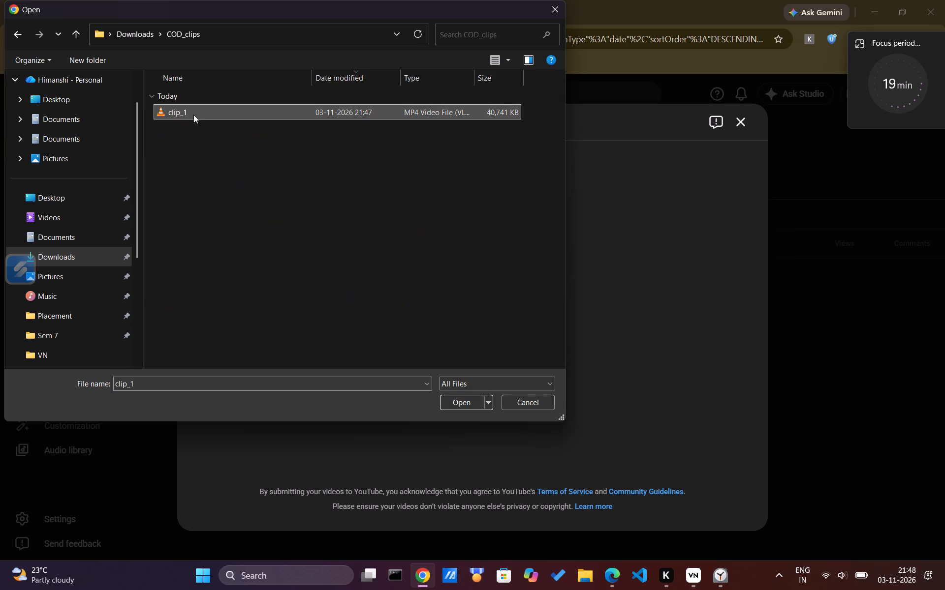
{"action": "left_click", "coordinate": [458, 402]}
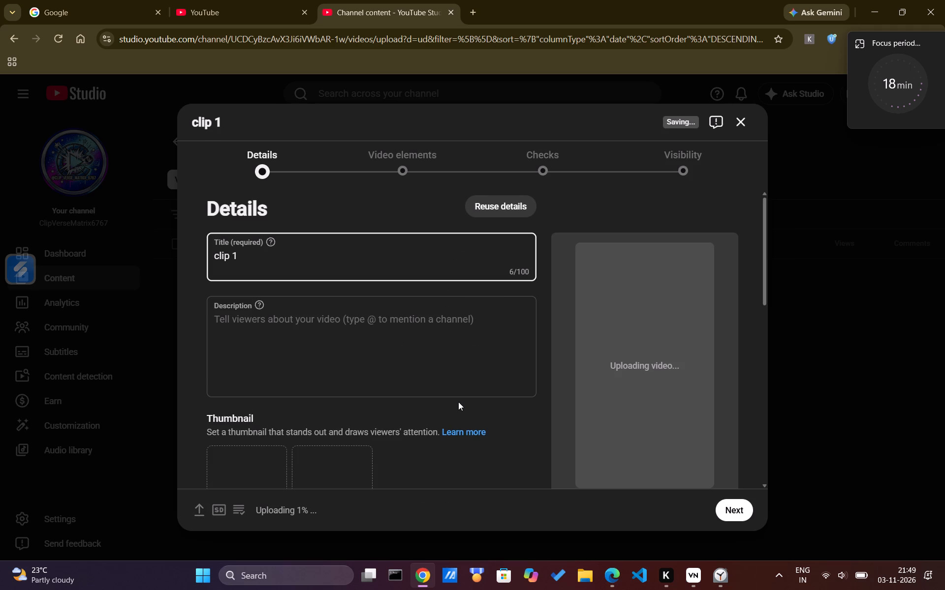
{"action": "left_click", "coordinate": [744, 120]}
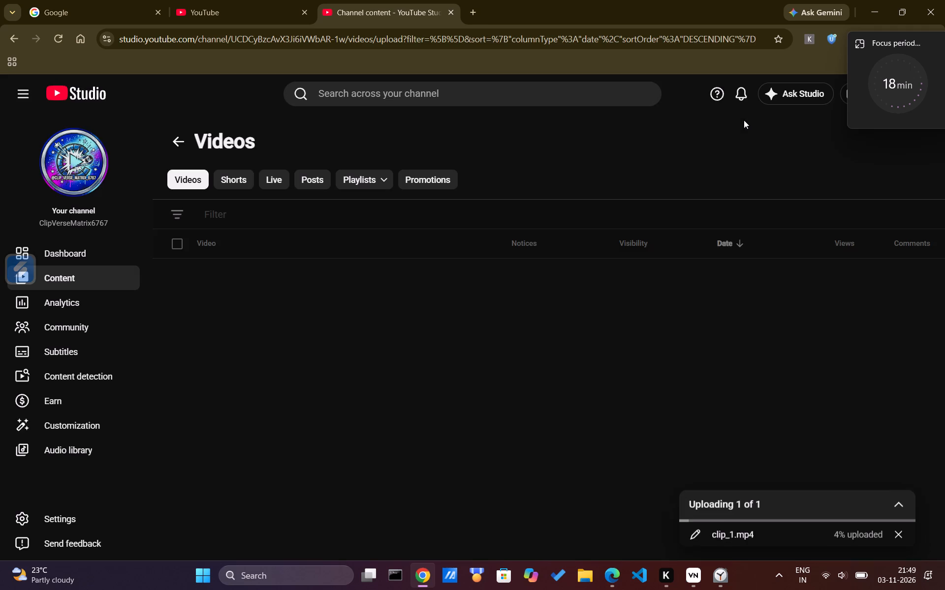
Clear the search text on the YouTube home page.
{"action": "left_click", "coordinate": [283, 0]}
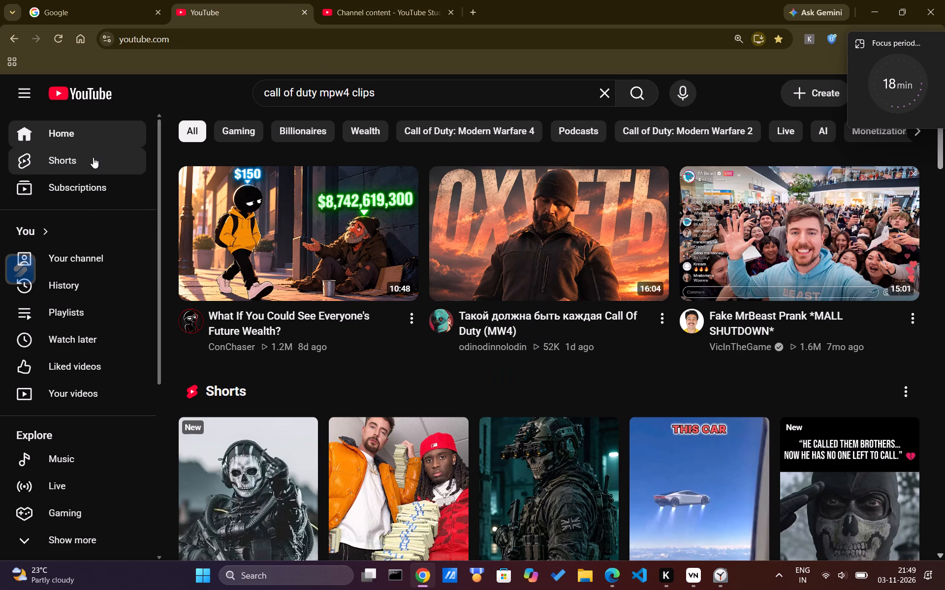
{"action": "scroll", "coordinate": [67, 432], "scroll_direction": "down", "scroll_amount": 2}
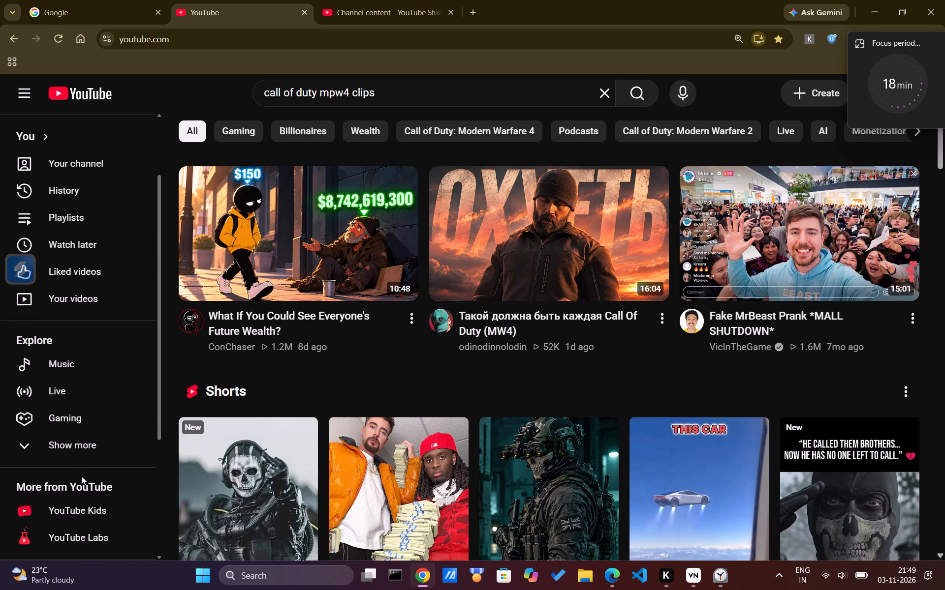
{"action": "scroll", "coordinate": [81, 476], "scroll_direction": "down", "scroll_amount": 3}
{"action": "scroll", "coordinate": [81, 476], "scroll_direction": "up", "scroll_amount": 3}
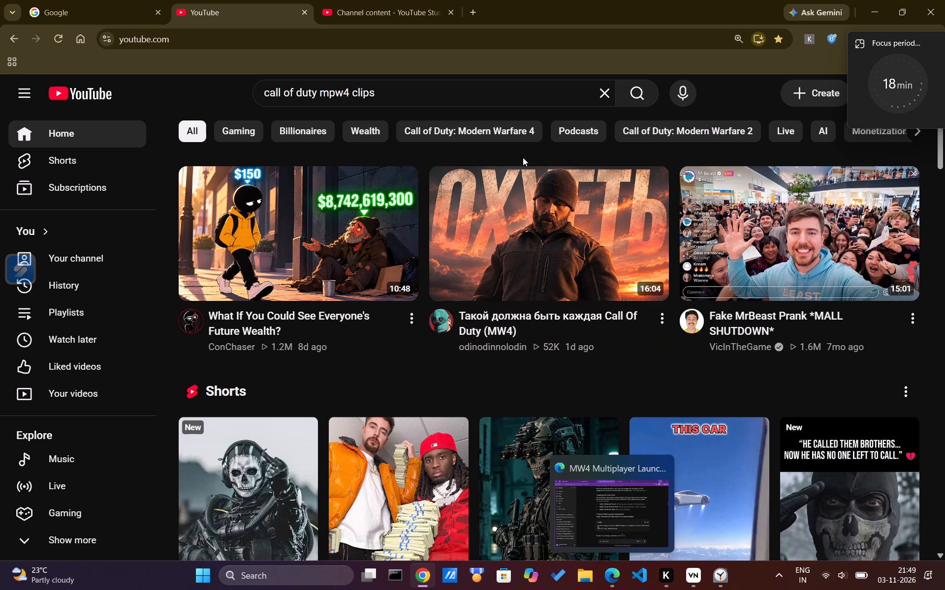
{"action": "left_click", "coordinate": [608, 85]}
{"action": "left_click", "coordinate": [721, 106]}
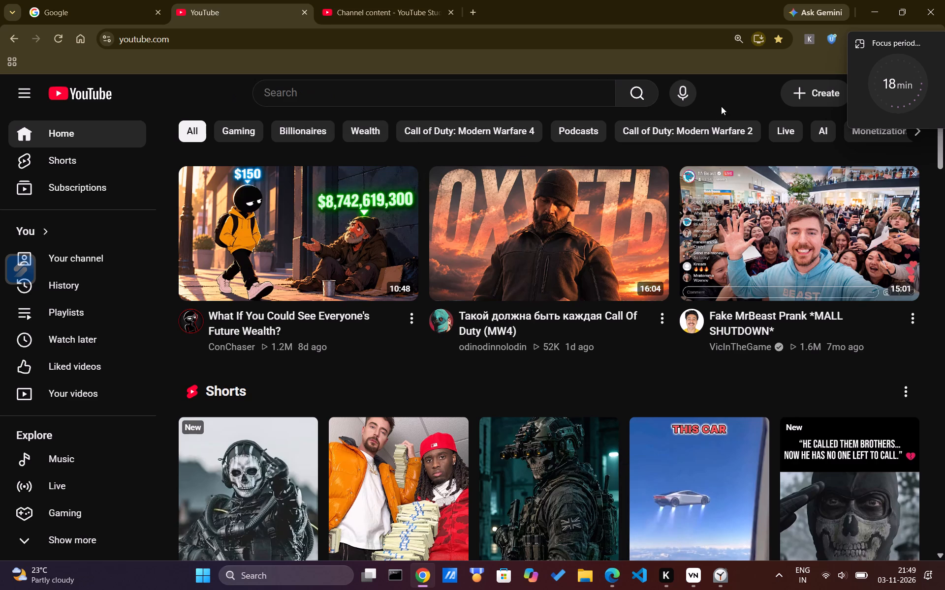
Move the focus timer out of the way and start another upload of clip_1 from the COD_clips folder to the channel.
{"action": "left_click_drag", "start_coordinate": [893, 39], "coordinate": [874, 144]}
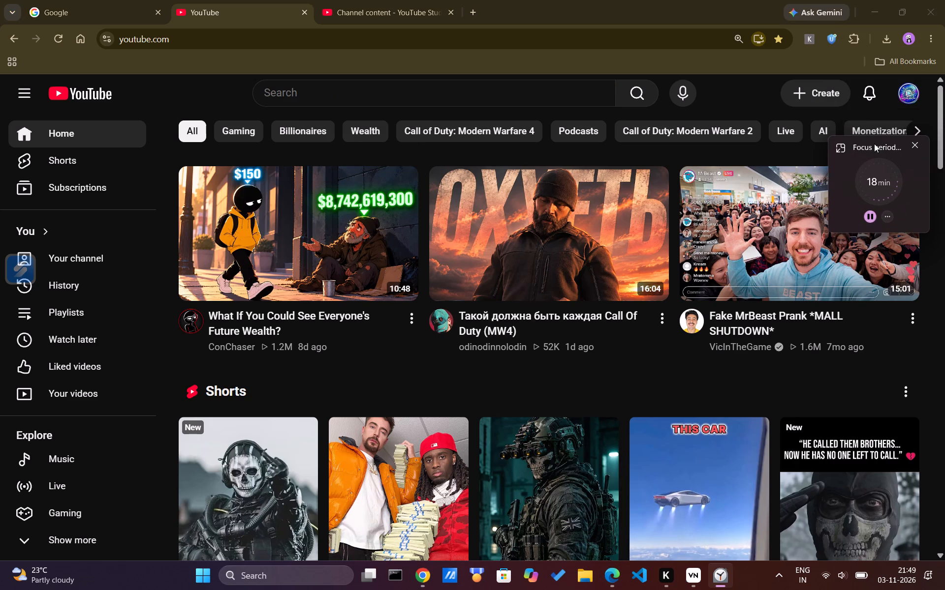
{"action": "left_click", "coordinate": [823, 91]}
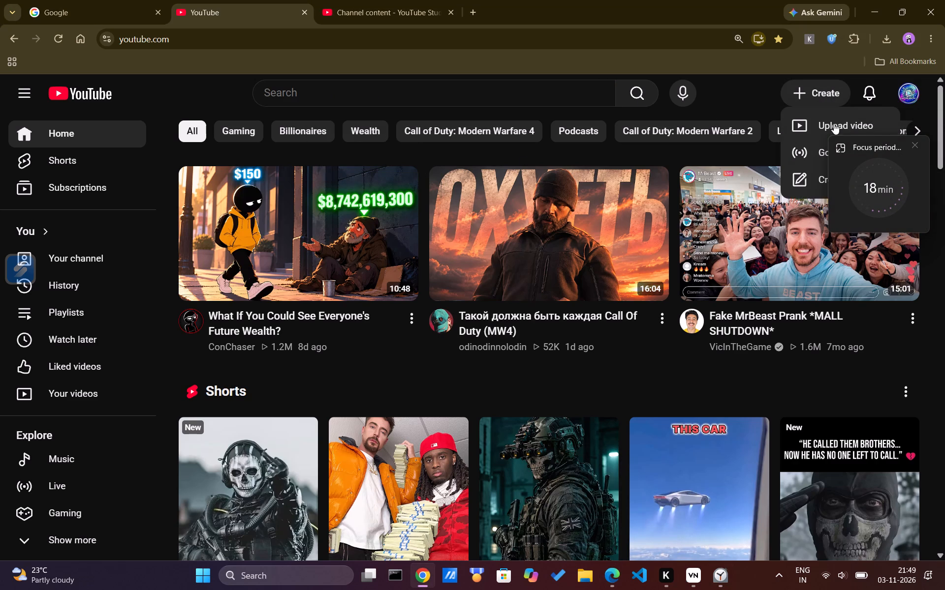
{"action": "left_click_drag", "start_coordinate": [876, 145], "coordinate": [886, 253]}
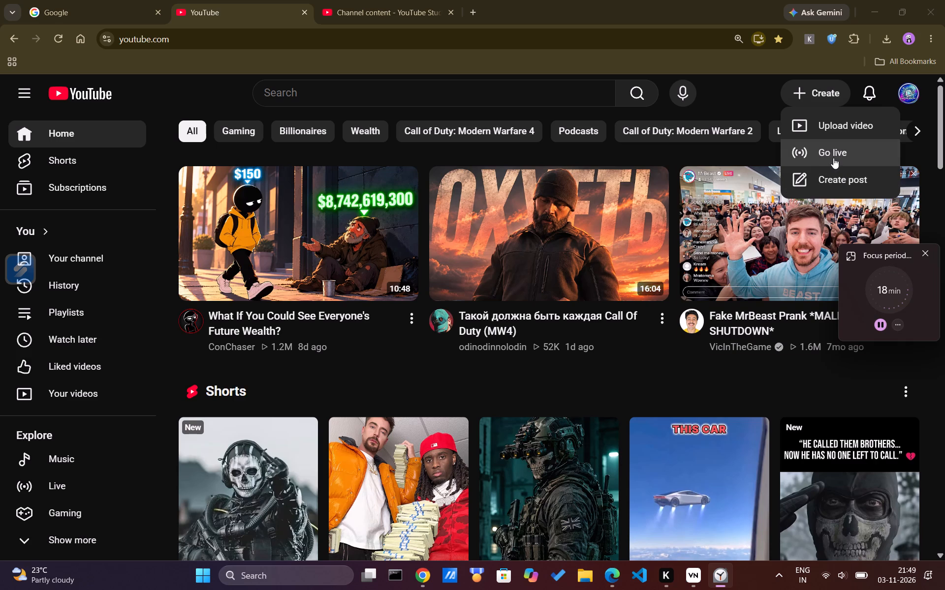
{"action": "left_click", "coordinate": [820, 121]}
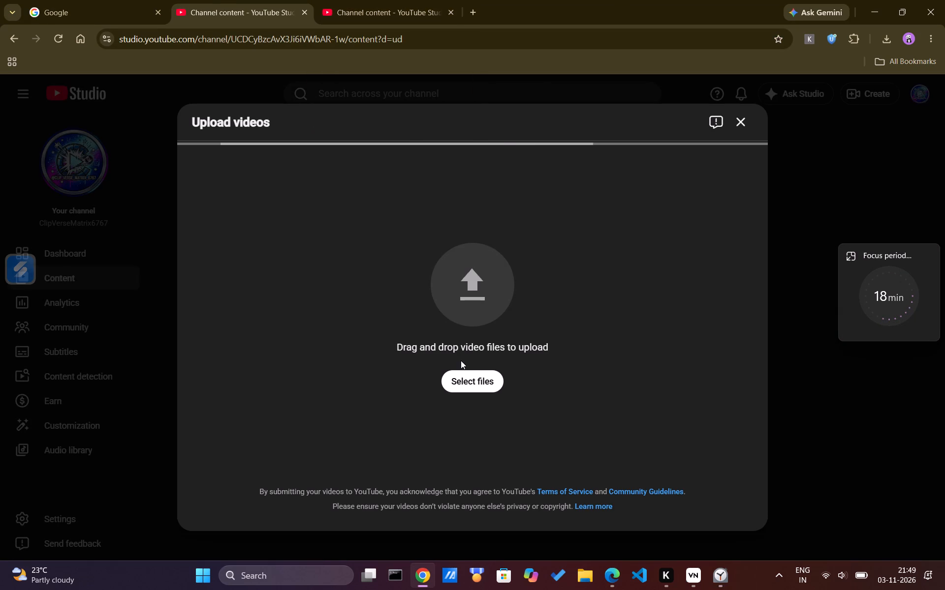
{"action": "left_click", "coordinate": [472, 375]}
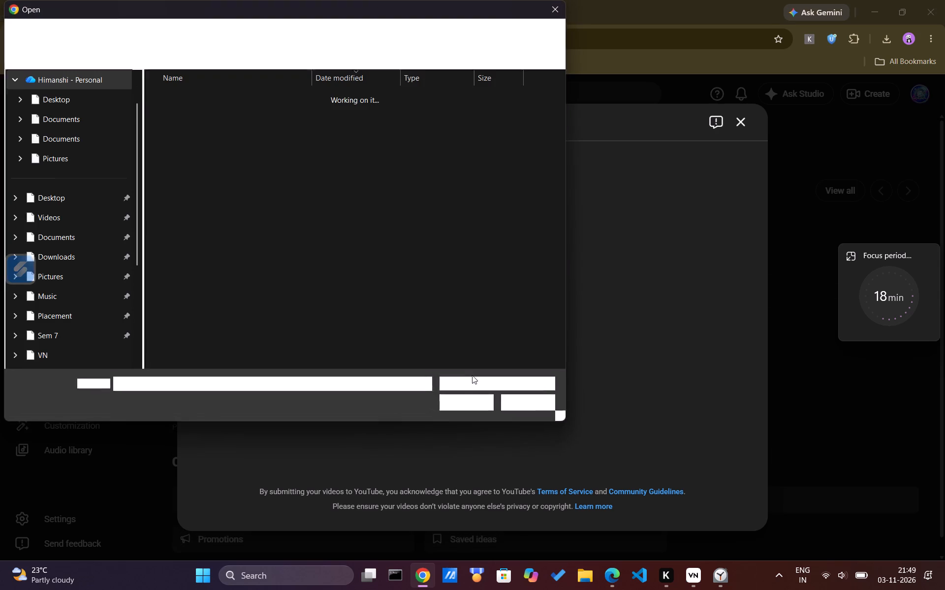
{"action": "left_click", "coordinate": [222, 114]}
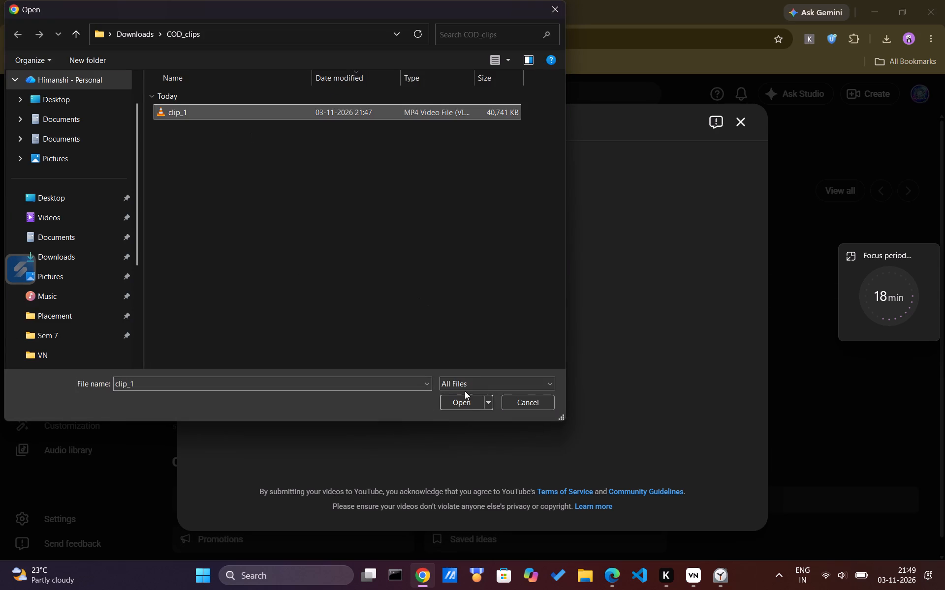
{"action": "left_click", "coordinate": [468, 404]}
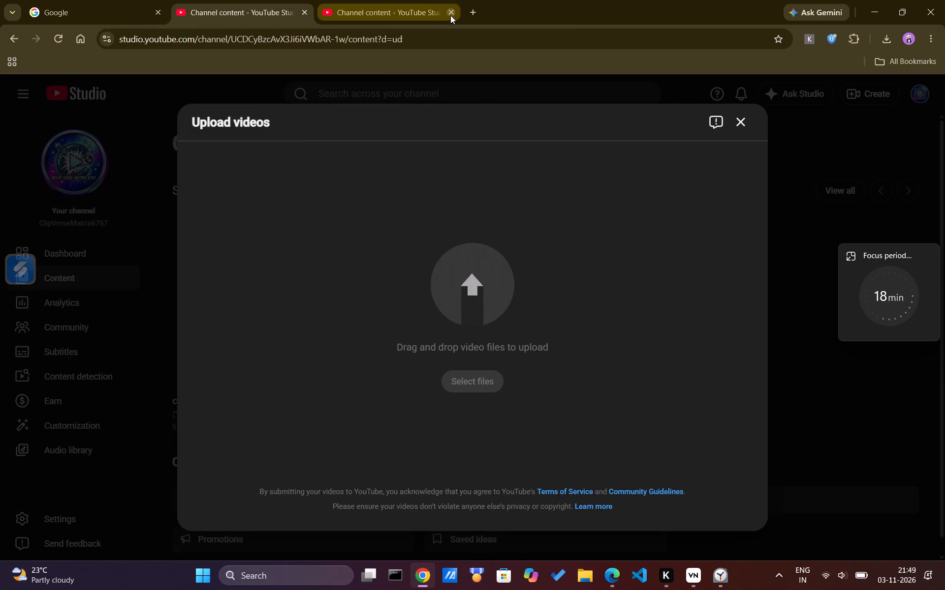
Close the duplicate YouTube Studio channel content tab, keeping the one with the ongoing clip 1 upload.
{"action": "left_click", "coordinate": [452, 14]}
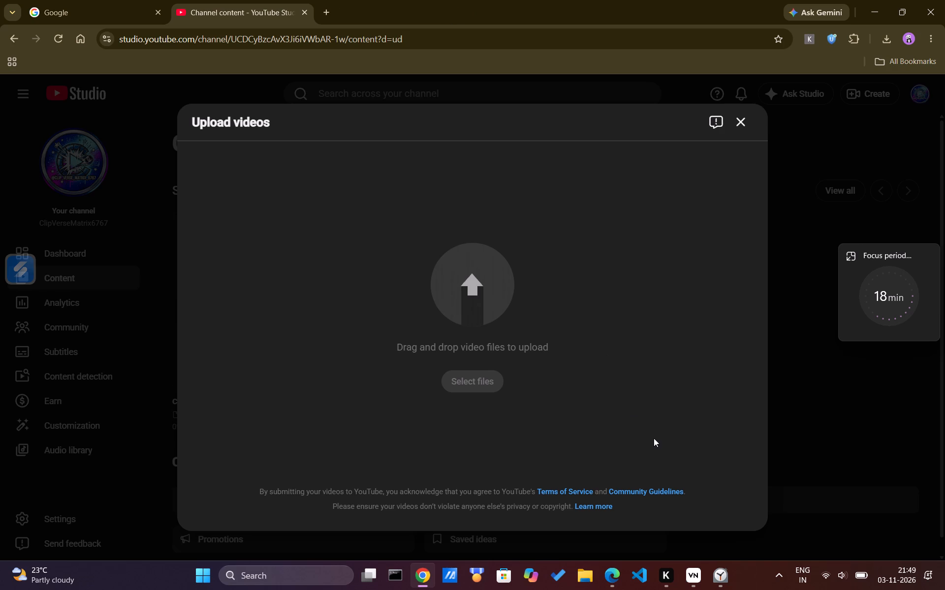
{"action": "left_click", "coordinate": [721, 577]}
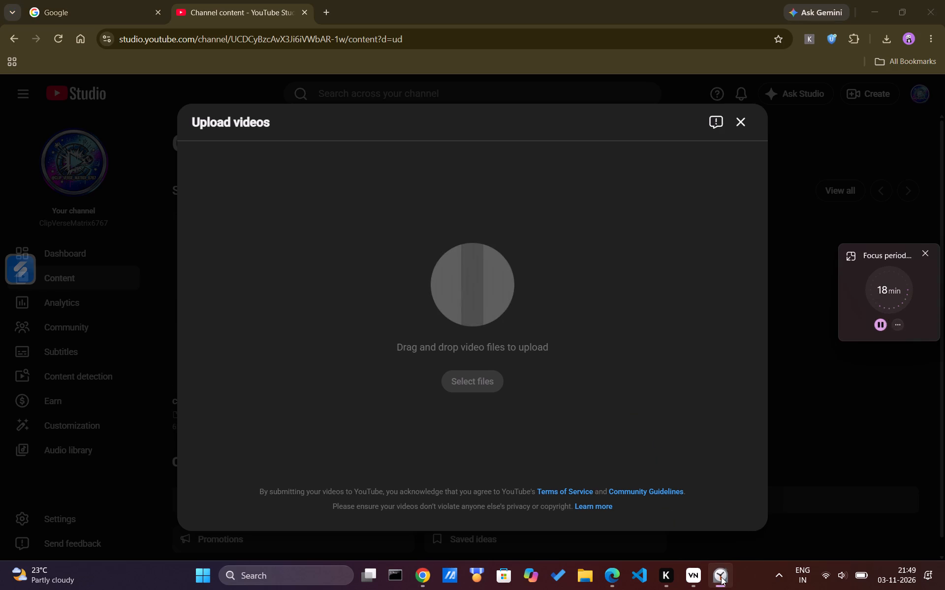
{"action": "left_click", "coordinate": [864, 435]}
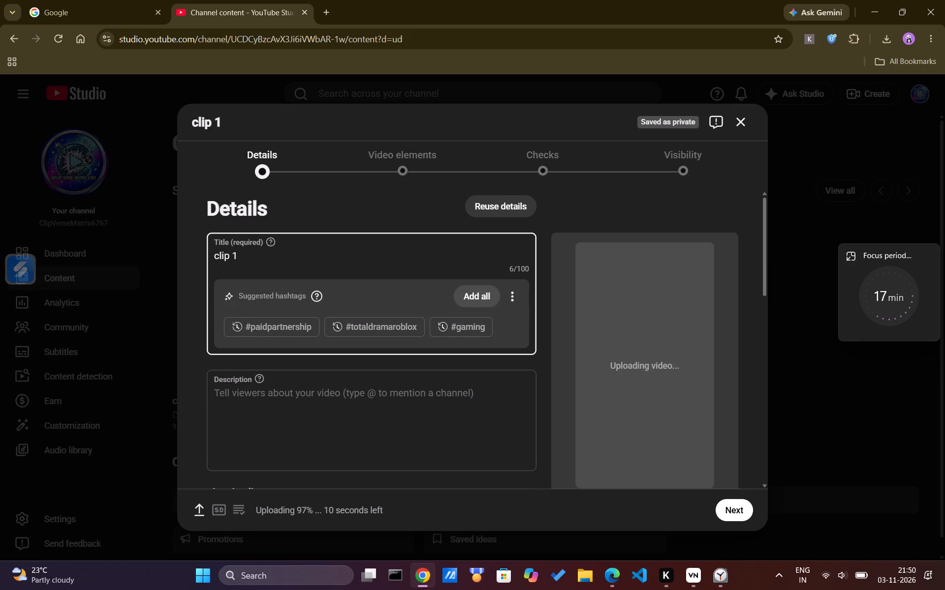
{"action": "key", "text": "ctrl+a"}
{"action": "key", "text": "ctrl+v"}
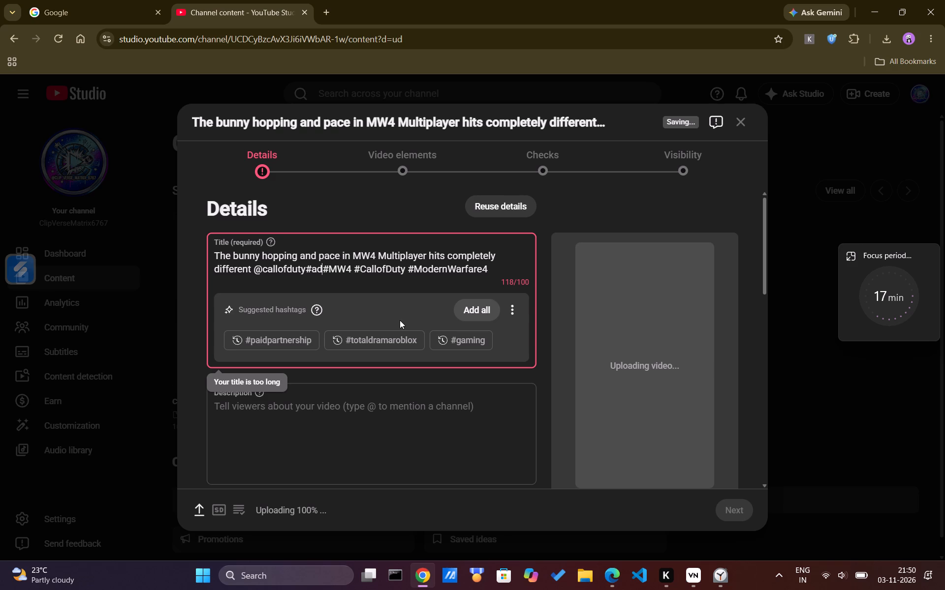
{"action": "key", "text": "space"}
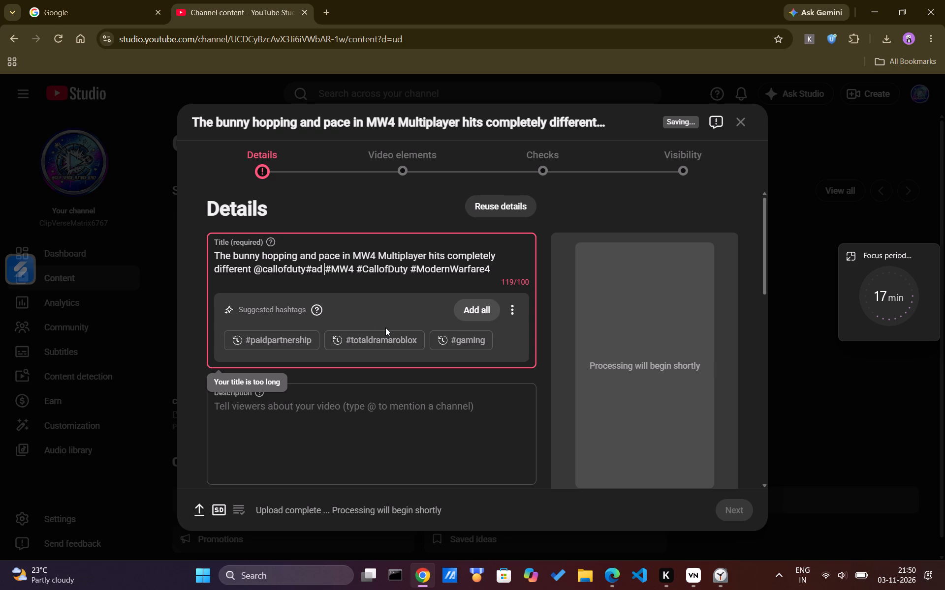
{"action": "left_click", "coordinate": [451, 340]}
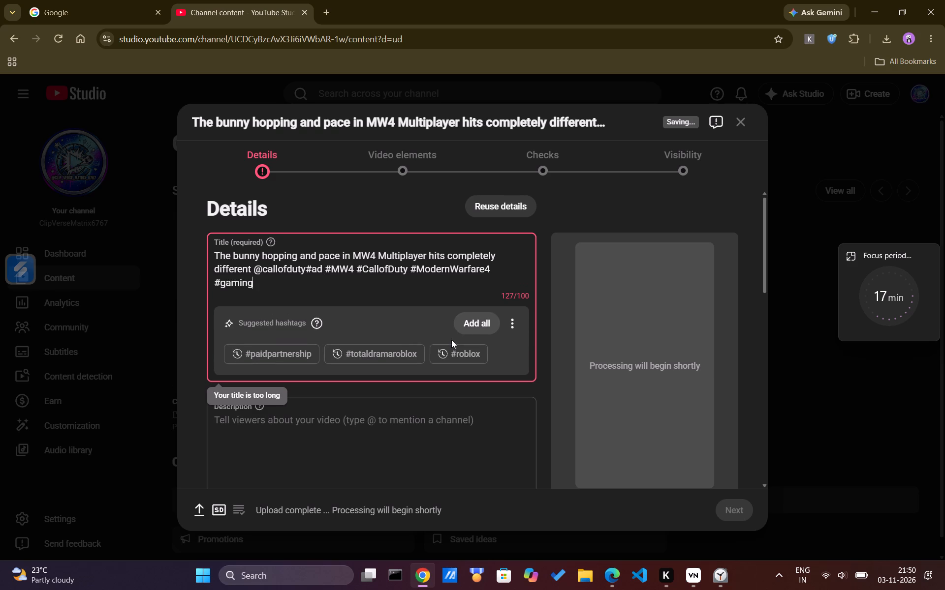
{"action": "key", "text": "Left"}
{"action": "key", "text": "Left"}
{"action": "key", "text": "Up"}
{"action": "key", "text": "Right"}
{"action": "key", "text": "Right"}
{"action": "key", "text": "Right"}
{"action": "key", "text": "Right"}
{"action": "key", "text": "Right"}
{"action": "key", "text": "Right"}
{"action": "key", "text": "Right"}
{"action": "key", "text": "Right"}
{"action": "key", "text": "Right"}
{"action": "key", "text": "Right"}
{"action": "key", "text": "Right"}
{"action": "key", "text": "Right"}
{"action": "key", "text": "Right"}
{"action": "key", "text": "Right"}
{"action": "key", "text": "space"}
{"action": "key", "text": "Right"}
{"action": "key", "text": "Right"}
{"action": "key", "text": "Right"}
{"action": "key", "text": "Right"}
{"action": "key", "text": "Right"}
{"action": "key", "text": "Right"}
{"action": "key", "text": "Right"}
{"action": "key", "text": "Right"}
{"action": "key", "text": "Right"}
{"action": "key", "text": "Right"}
{"action": "key", "text": "Right"}
{"action": "key", "text": "Right"}
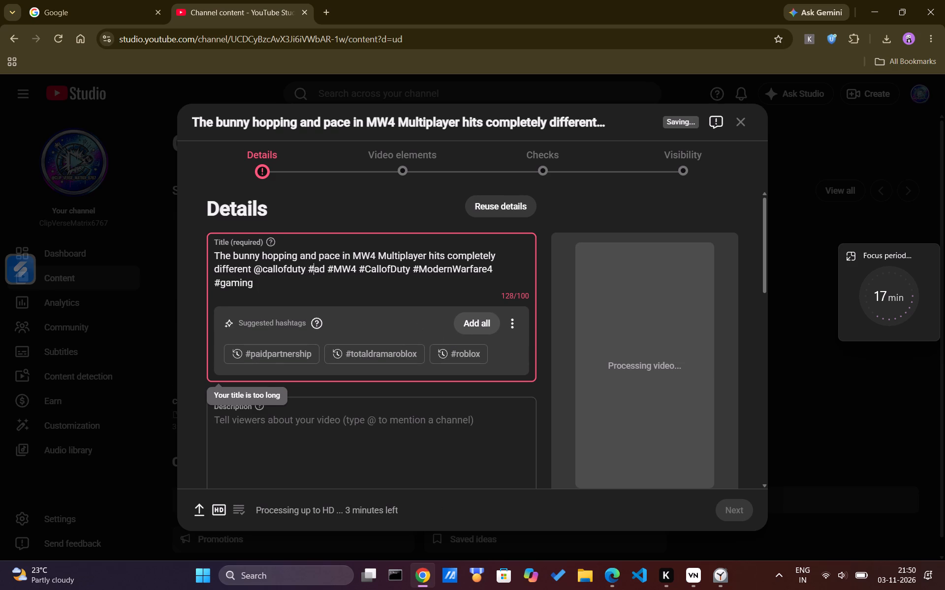
{"action": "key", "text": "Right"}
Dismiss the suggested hashtags under the video title.
{"action": "scroll", "coordinate": [435, 290], "scroll_direction": "down", "scroll_amount": 1}
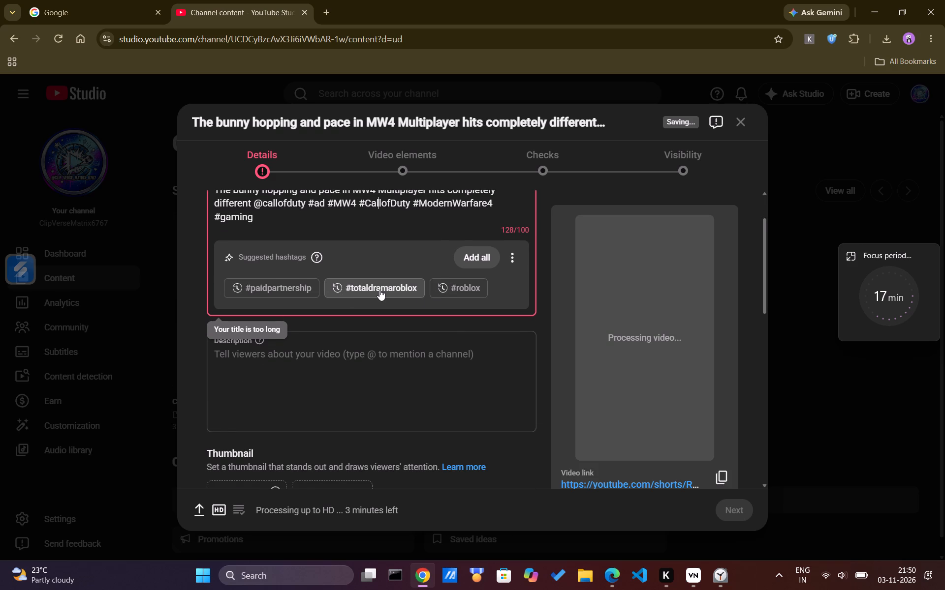
{"action": "left_click", "coordinate": [515, 257]}
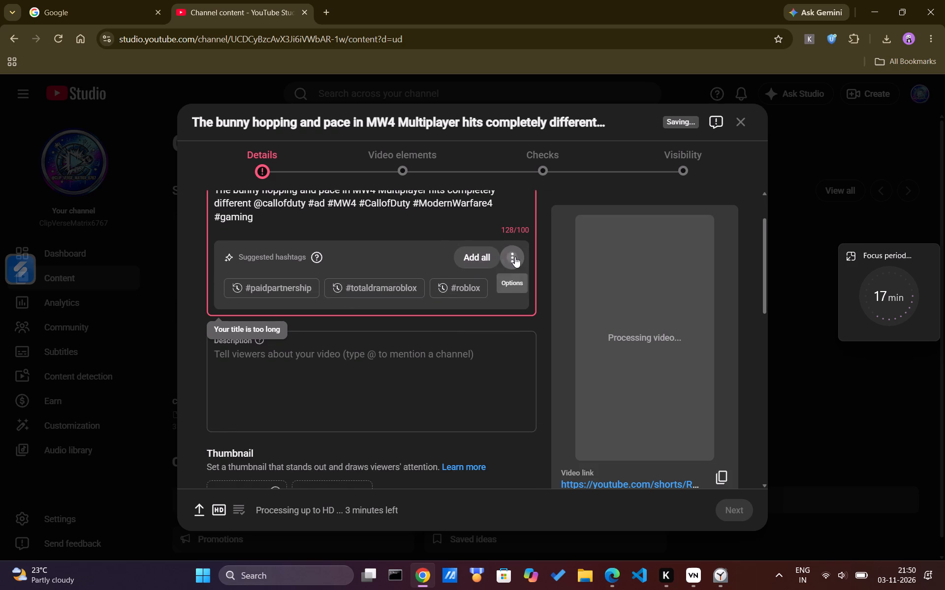
{"action": "left_click", "coordinate": [548, 278]}
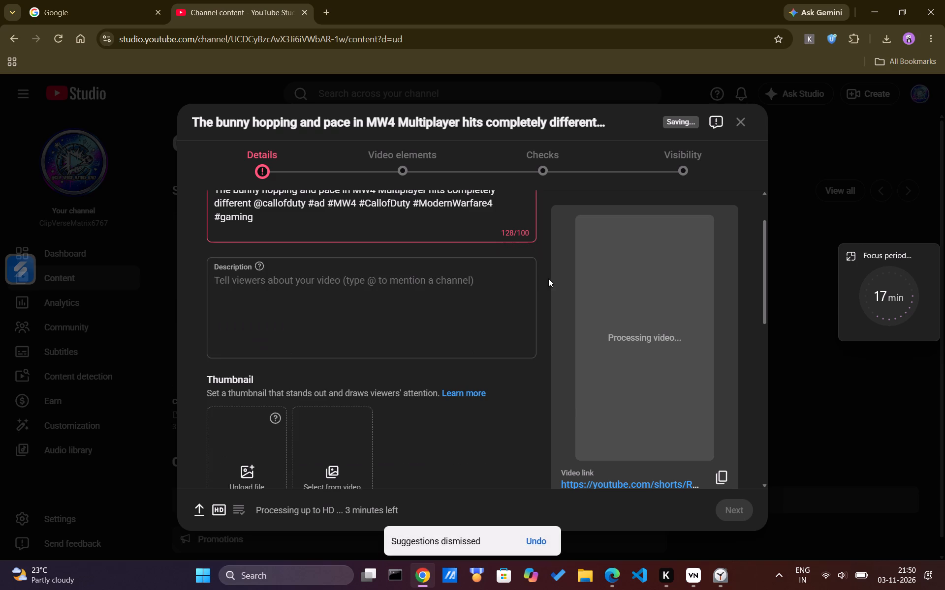
Move the entire title text into the description and complete its final hashtag as #gamingcommunity.
{"action": "scroll", "coordinate": [448, 310], "scroll_direction": "up", "scroll_amount": 3}
{"action": "left_click", "coordinate": [301, 286]}
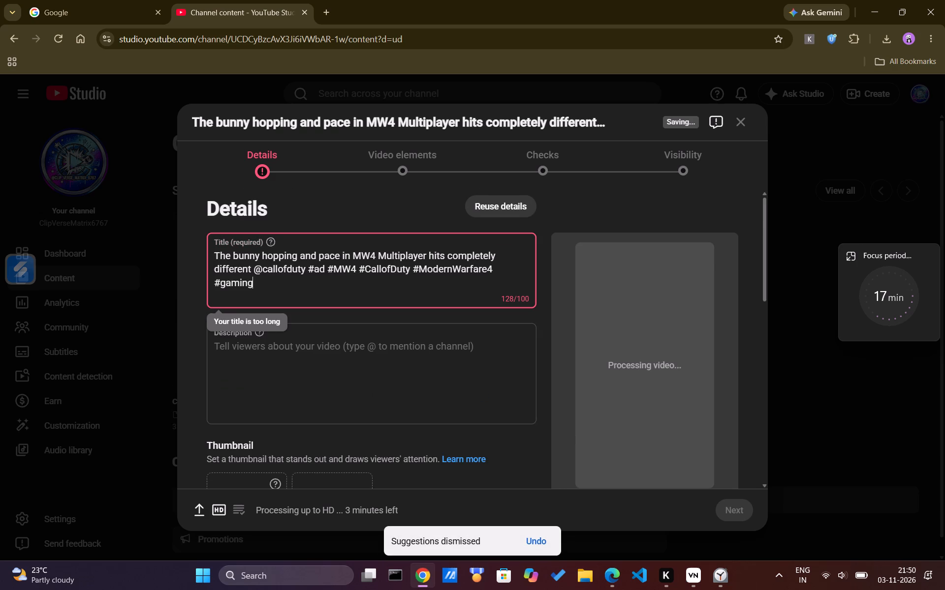
{"action": "key", "text": "ctrl+a"}
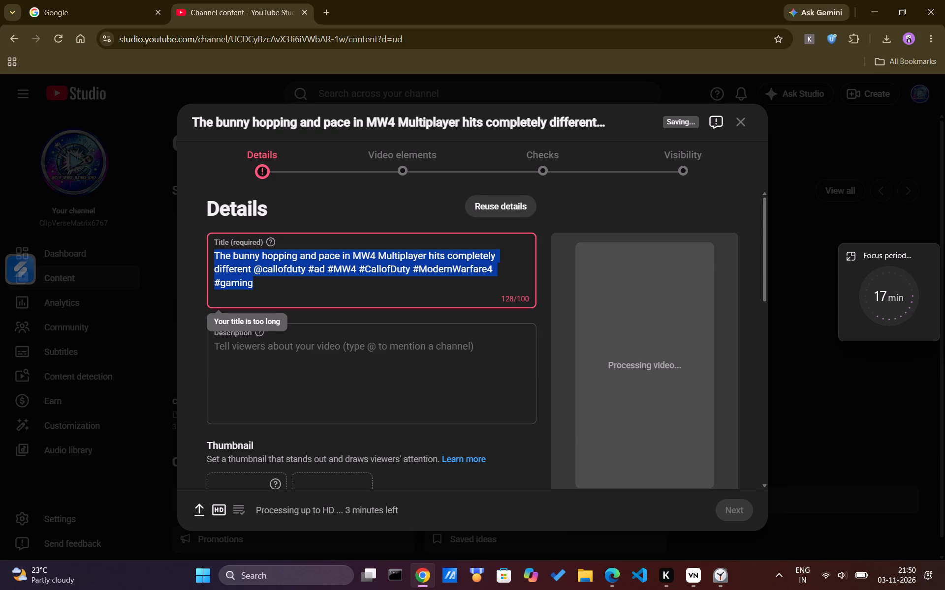
{"action": "key", "text": "ctrl+x"}
{"action": "left_click", "coordinate": [321, 331]}
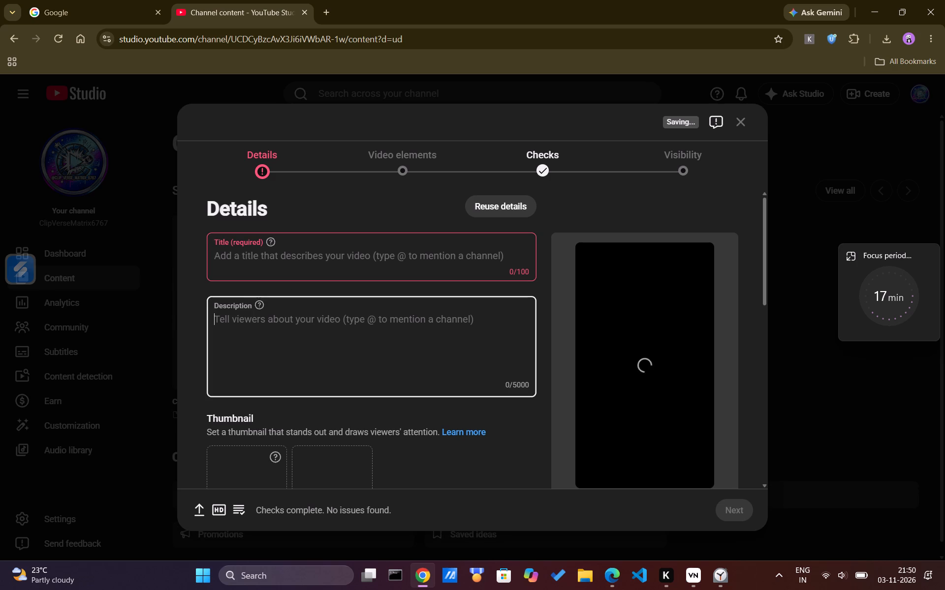
{"action": "key", "text": "ctrl+v"}
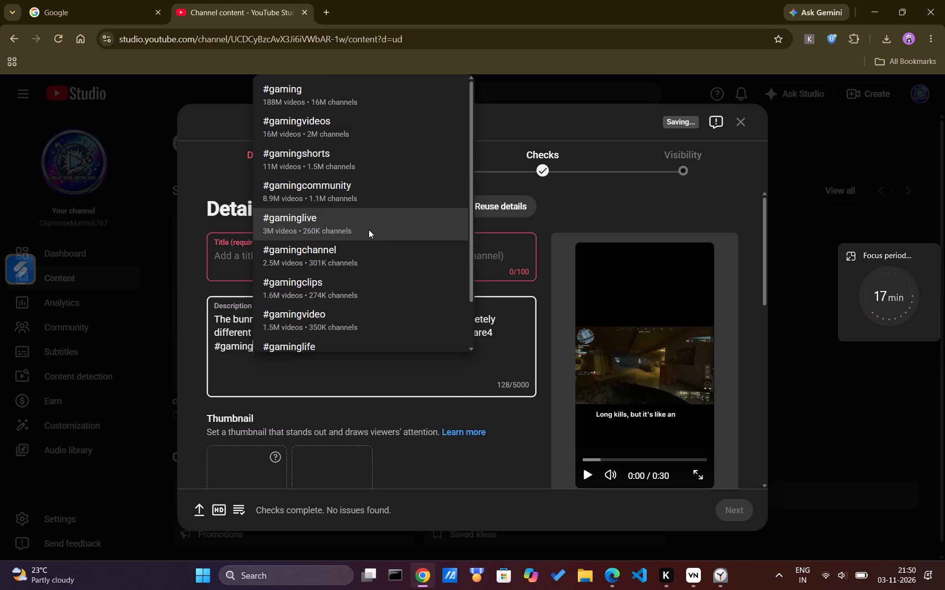
{"action": "left_click", "coordinate": [356, 195]}
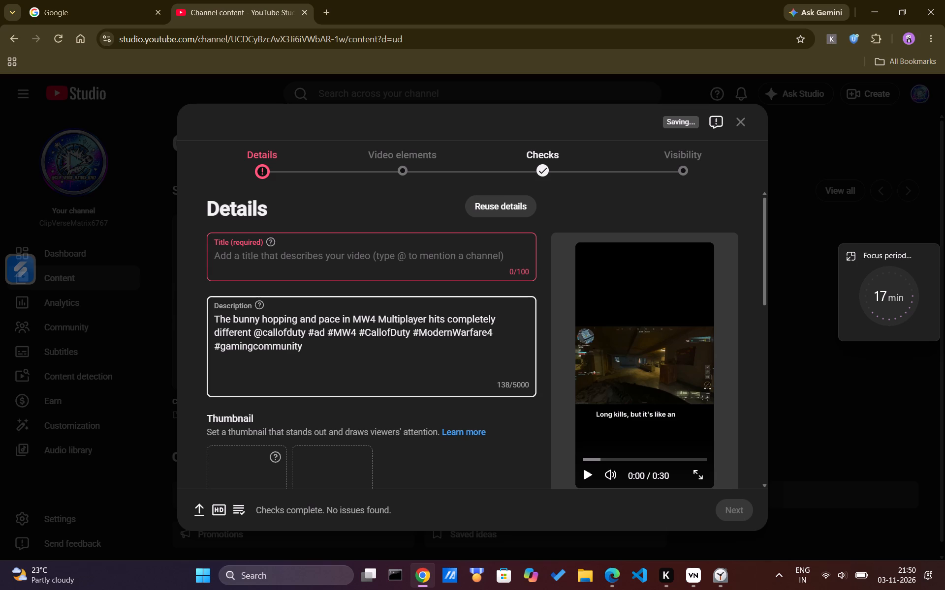
Append the hashtags #gamingshorts and #gamingclips to the end of the description.
{"action": "left_click", "coordinate": [441, 352]}
{"action": "key", "text": "shift+numbersign"}
{"action": "type", "text": "gamin"}
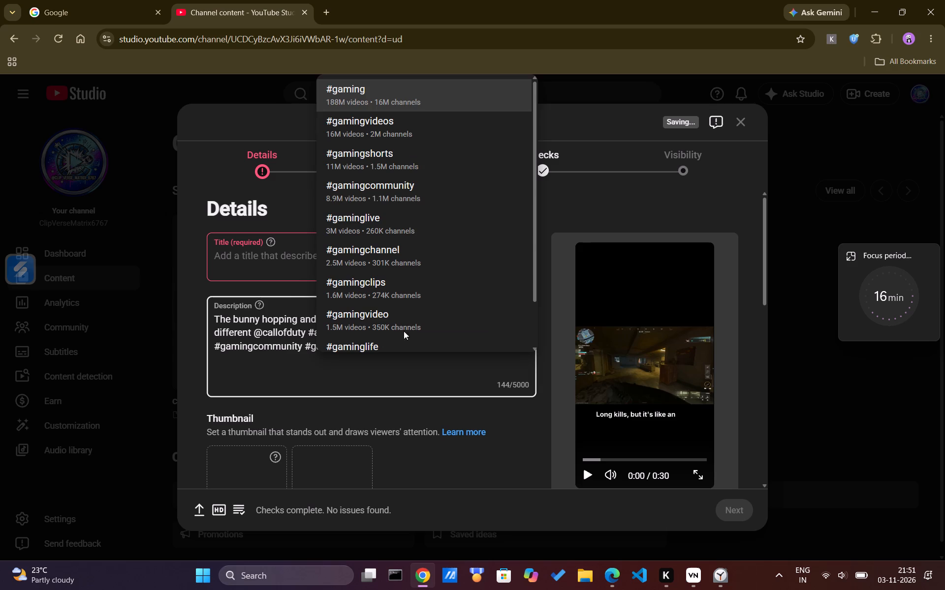
{"action": "left_click", "coordinate": [422, 159]}
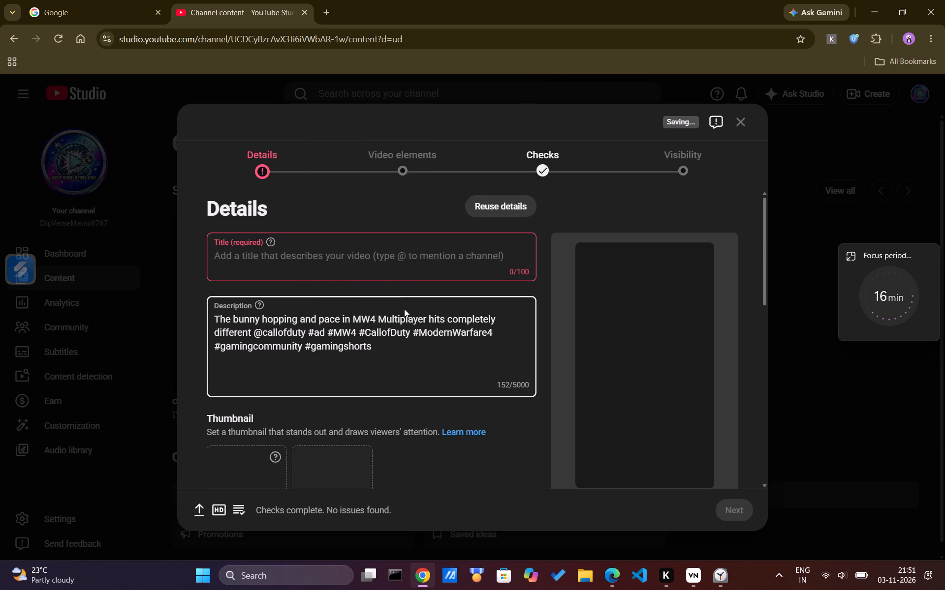
{"action": "key", "text": "shift+numbersign"}
{"action": "type", "text": "gamin"}
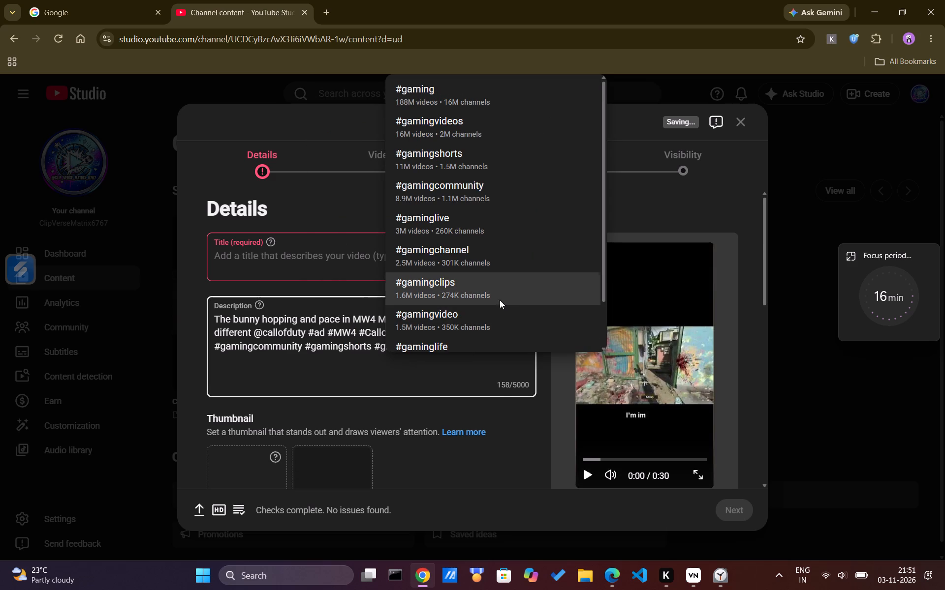
{"action": "scroll", "coordinate": [504, 297], "scroll_direction": "down", "scroll_amount": 1}
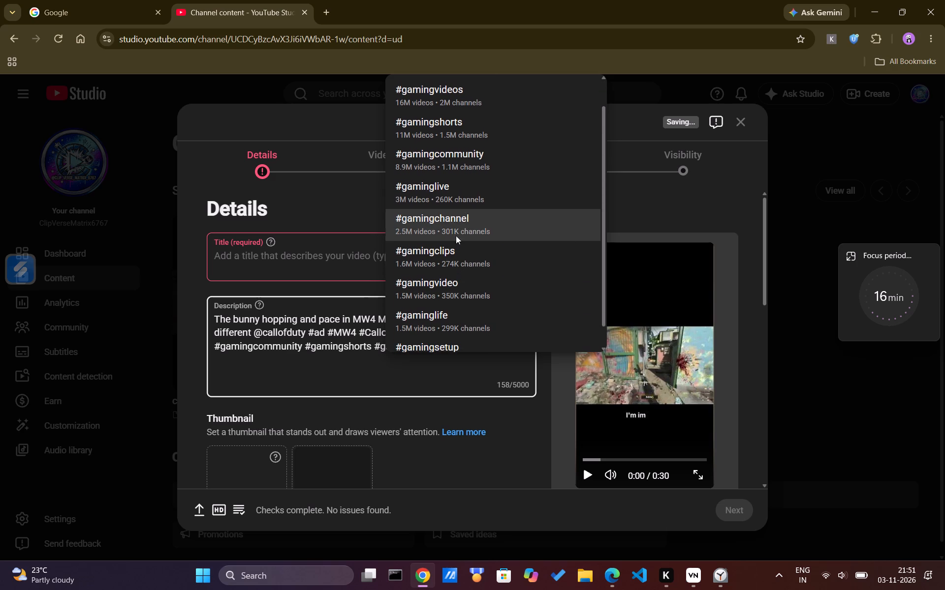
{"action": "left_click", "coordinate": [465, 241]}
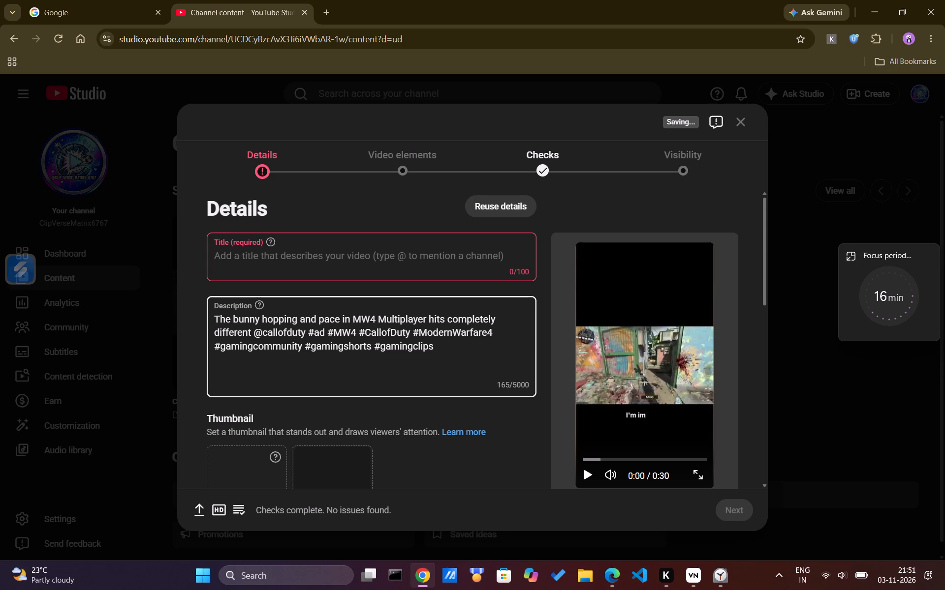
Set the video's thumbnail to the frame captioned "Long kills, but it's like an".
{"action": "scroll", "coordinate": [441, 355], "scroll_direction": "down", "scroll_amount": 3}
{"action": "left_click", "coordinate": [325, 374]}
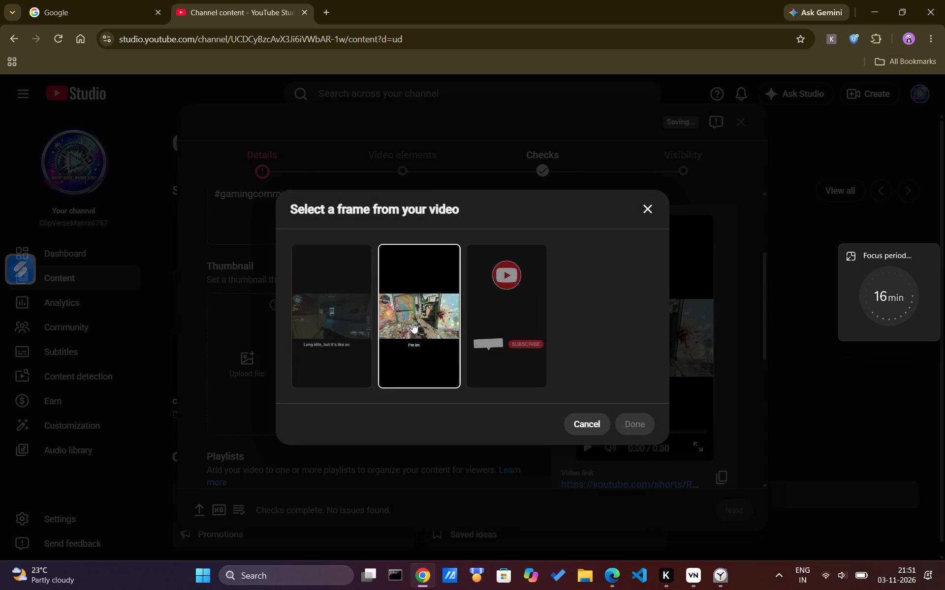
{"action": "left_click", "coordinate": [344, 305]}
{"action": "left_click", "coordinate": [393, 313]}
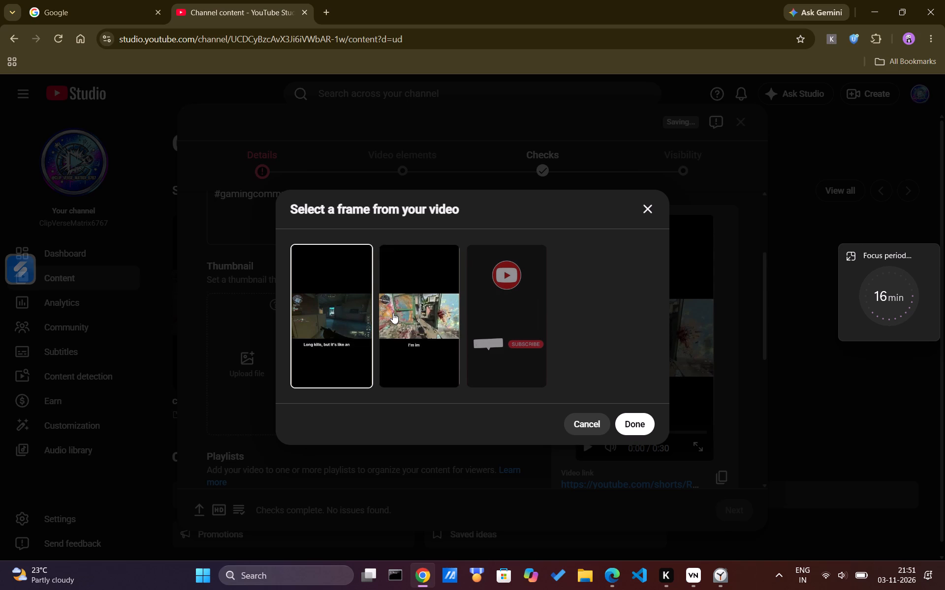
{"action": "left_click", "coordinate": [493, 322]}
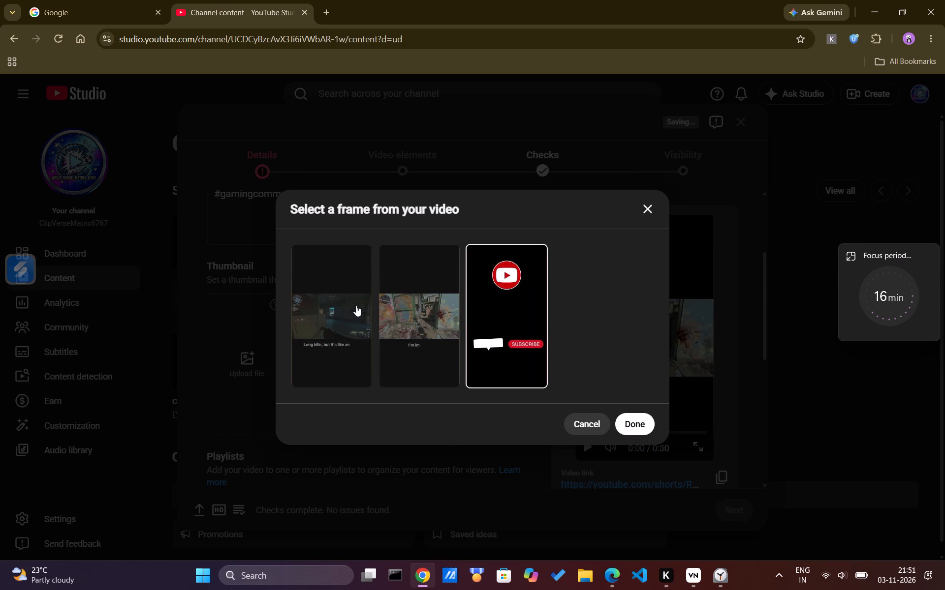
{"action": "left_click", "coordinate": [349, 303]}
{"action": "left_click", "coordinate": [633, 416]}
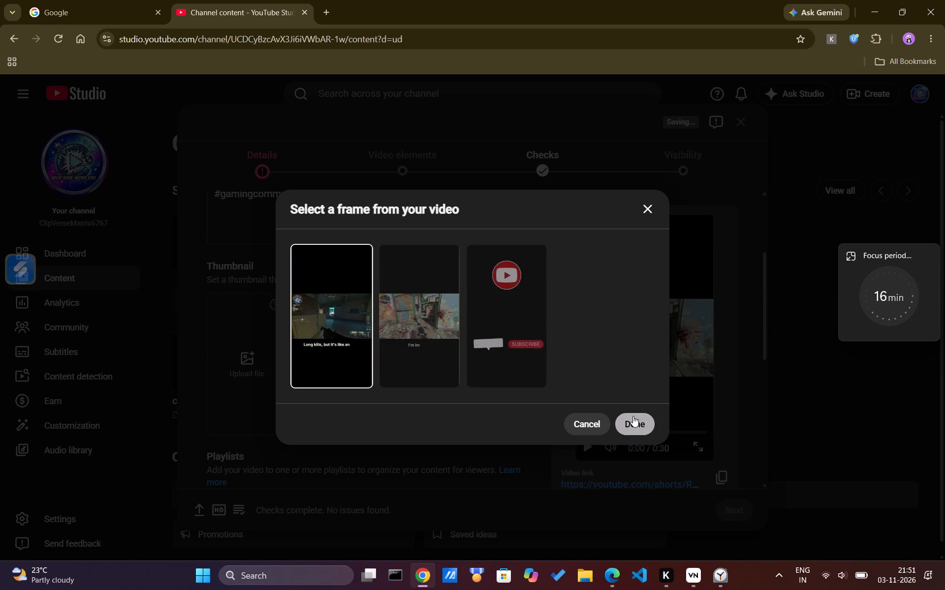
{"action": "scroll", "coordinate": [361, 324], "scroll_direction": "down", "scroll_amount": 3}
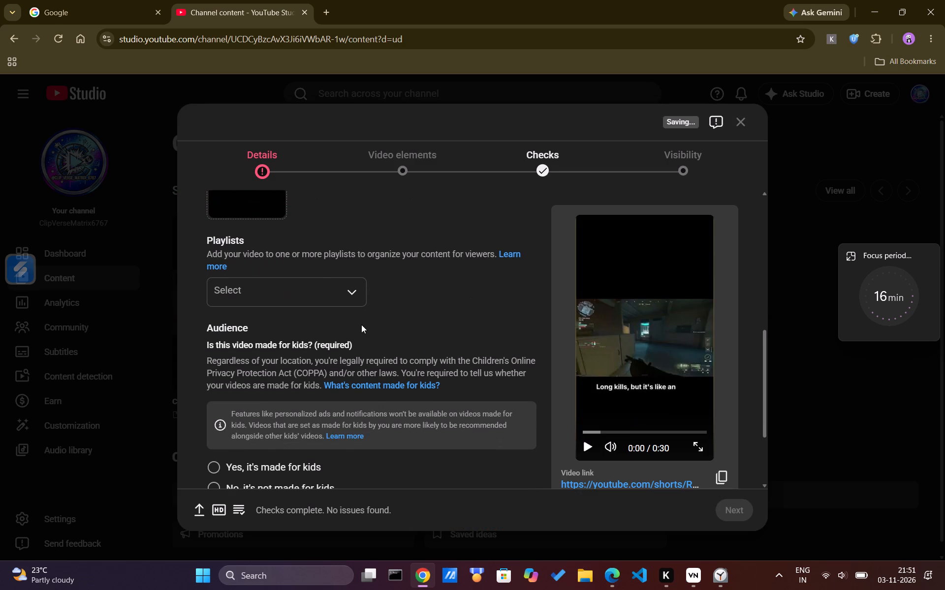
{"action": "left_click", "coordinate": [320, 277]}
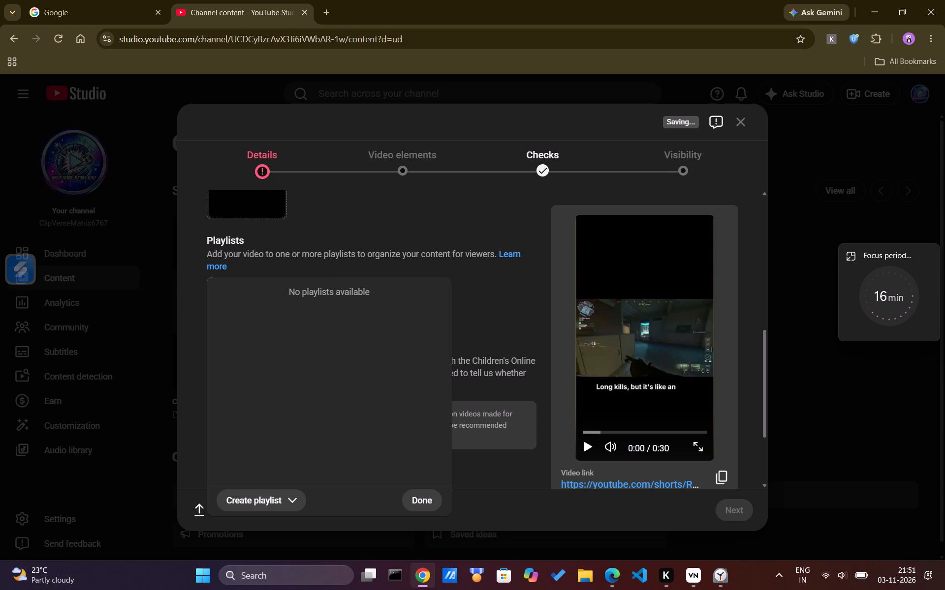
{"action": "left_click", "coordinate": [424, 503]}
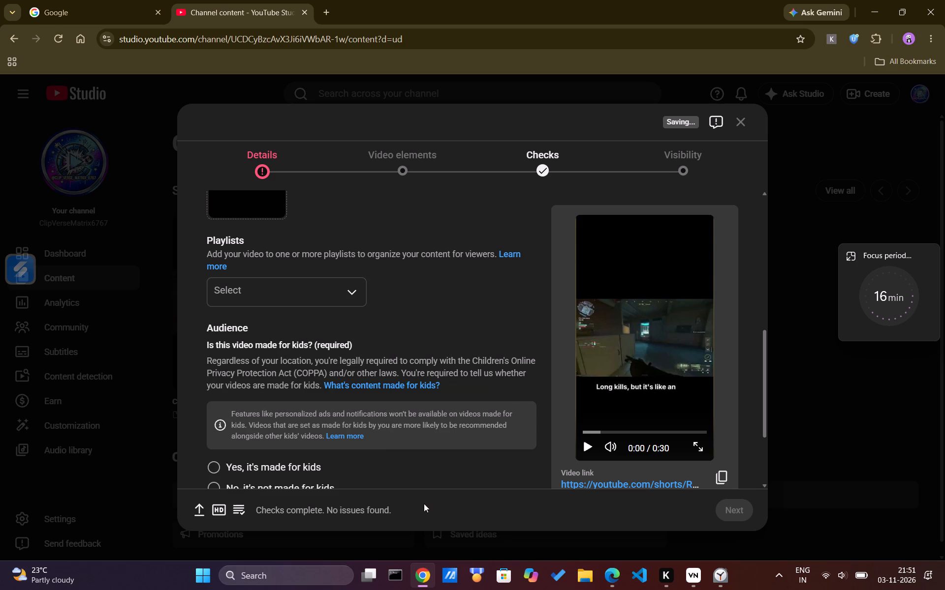
Expand the additional video settings and declare that the video doesn't include paid promotion.
{"action": "scroll", "coordinate": [431, 263], "scroll_direction": "down", "scroll_amount": 2}
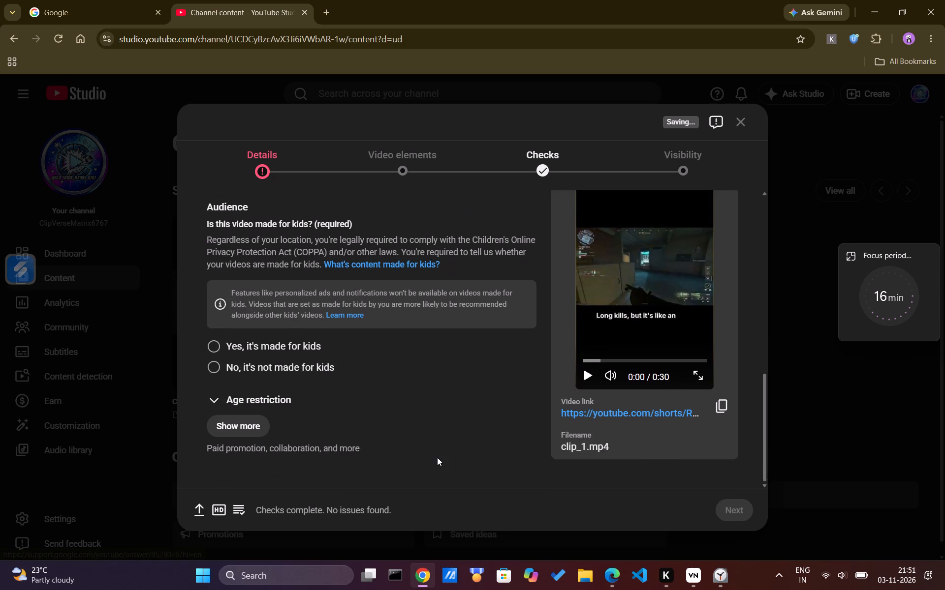
{"action": "left_click", "coordinate": [238, 424]}
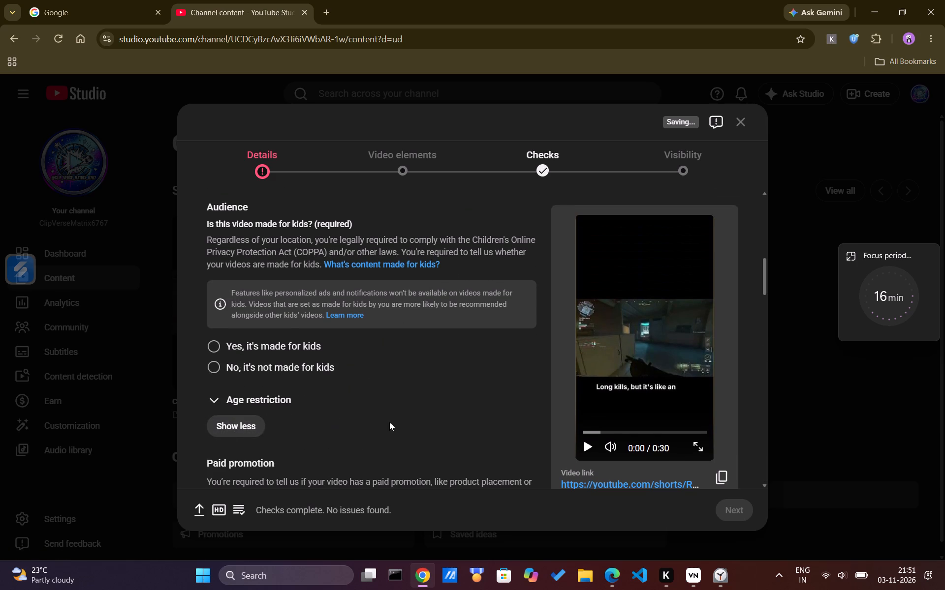
{"action": "scroll", "coordinate": [389, 422], "scroll_direction": "down", "scroll_amount": 2}
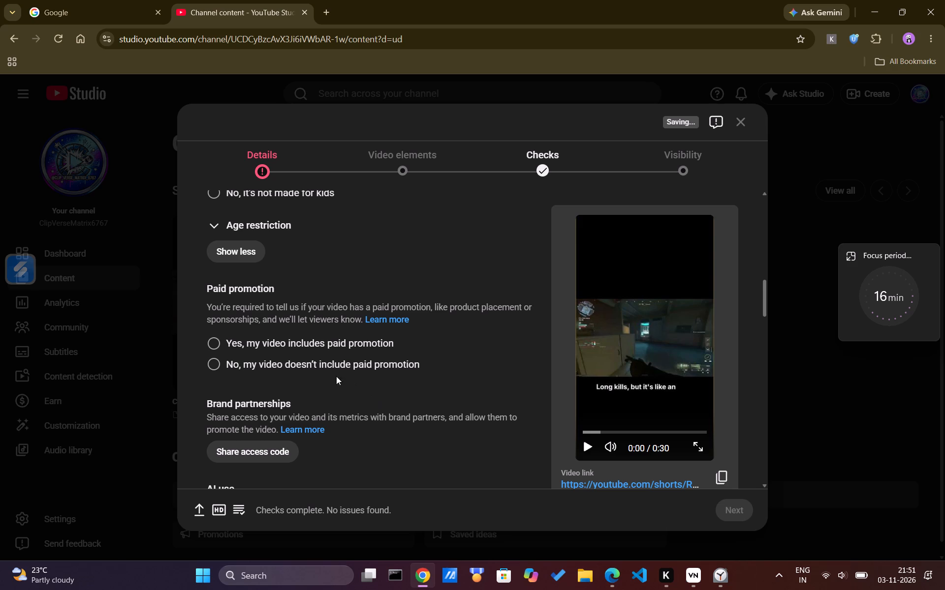
{"action": "left_click", "coordinate": [283, 365]}
Review the remaining upload settings, including AI use, collaboration, license and Shorts remixing.
{"action": "scroll", "coordinate": [283, 365], "scroll_direction": "down", "scroll_amount": 2}
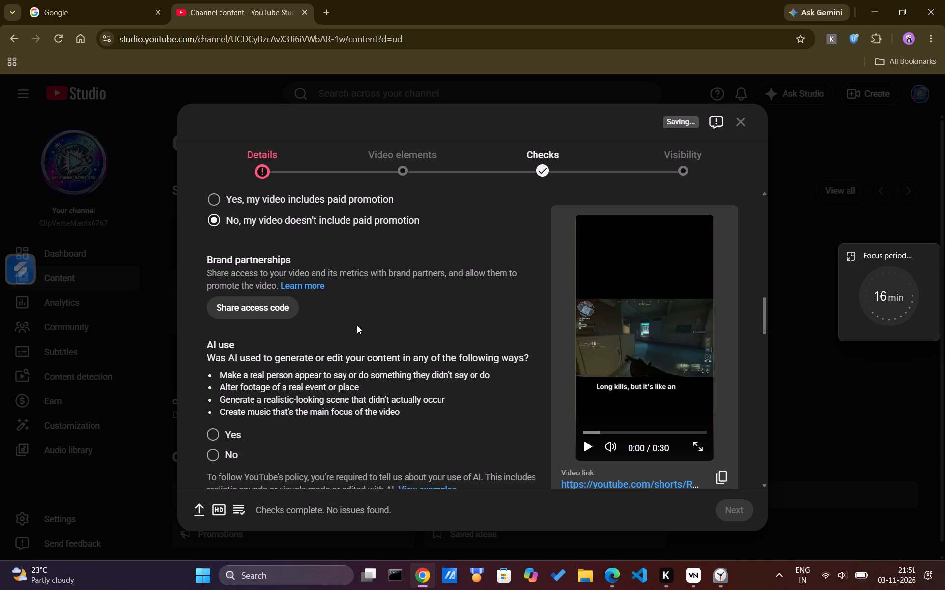
{"action": "scroll", "coordinate": [357, 325], "scroll_direction": "down", "scroll_amount": 2}
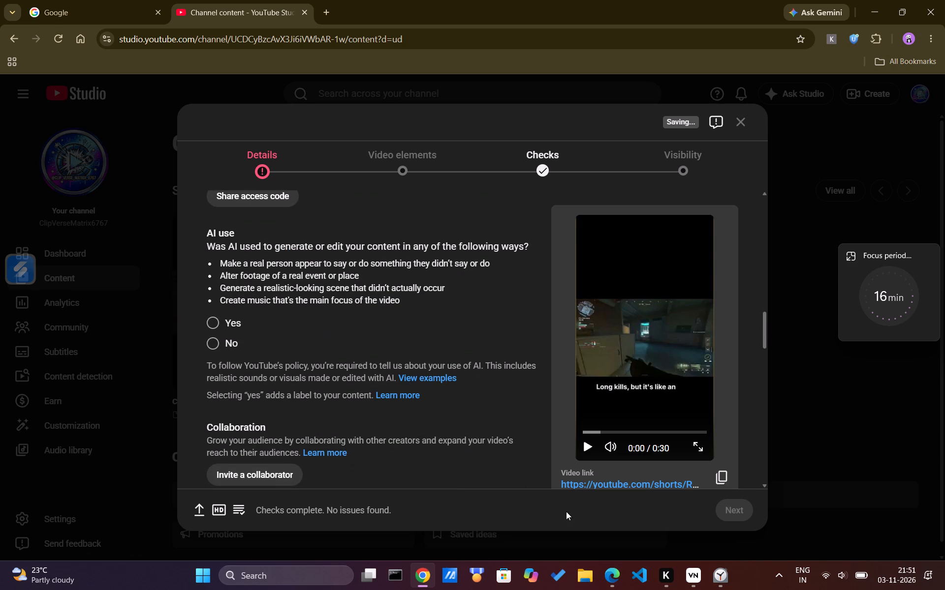
{"action": "left_click", "coordinate": [606, 575]}
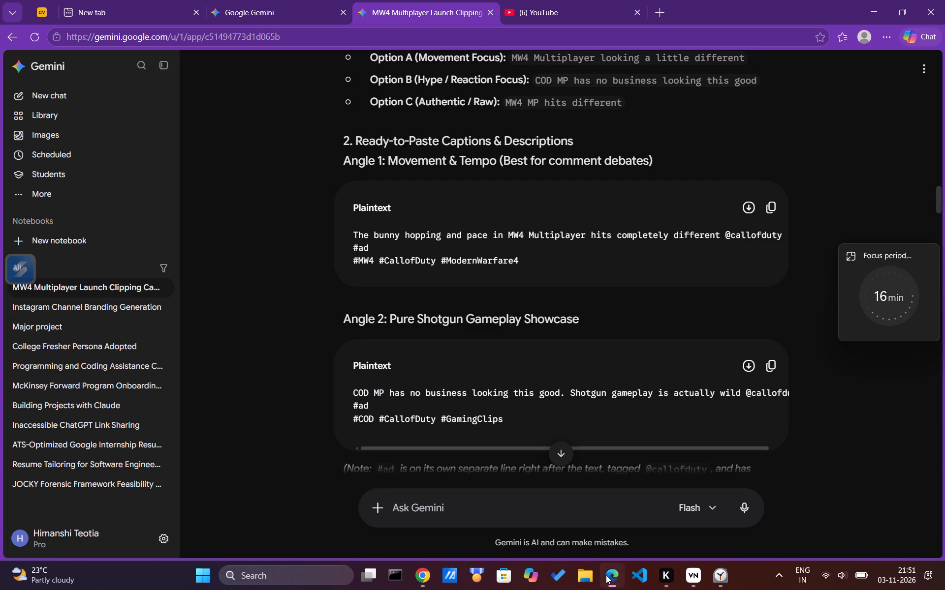
{"action": "left_click", "coordinate": [423, 579]}
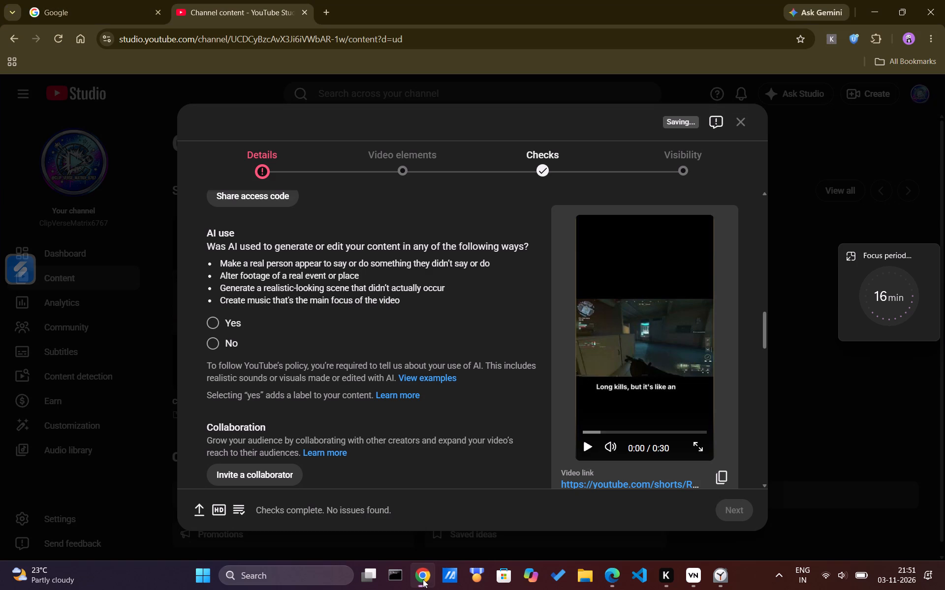
{"action": "scroll", "coordinate": [469, 404], "scroll_direction": "up", "scroll_amount": 7}
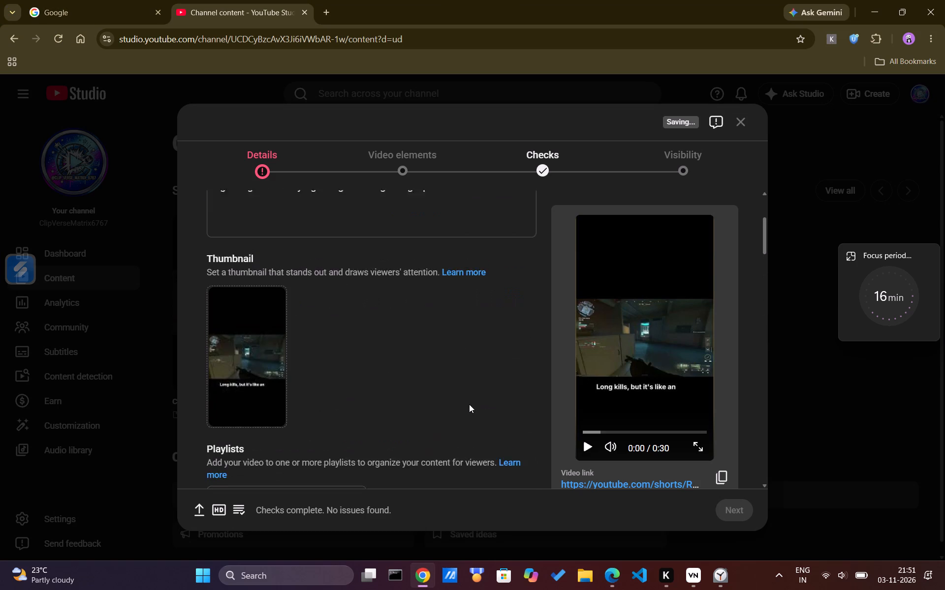
{"action": "scroll", "coordinate": [469, 404], "scroll_direction": "down", "scroll_amount": 12}
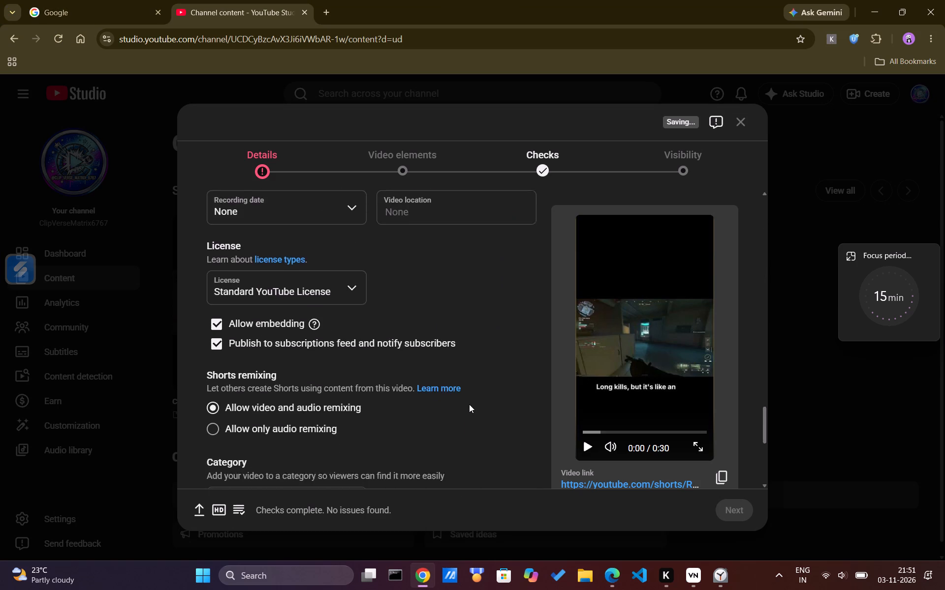
{"action": "scroll", "coordinate": [469, 404], "scroll_direction": "up", "scroll_amount": 1}
{"action": "scroll", "coordinate": [469, 404], "scroll_direction": "down", "scroll_amount": 8}
{"action": "left_click_drag", "start_coordinate": [418, 418], "coordinate": [244, 184]}
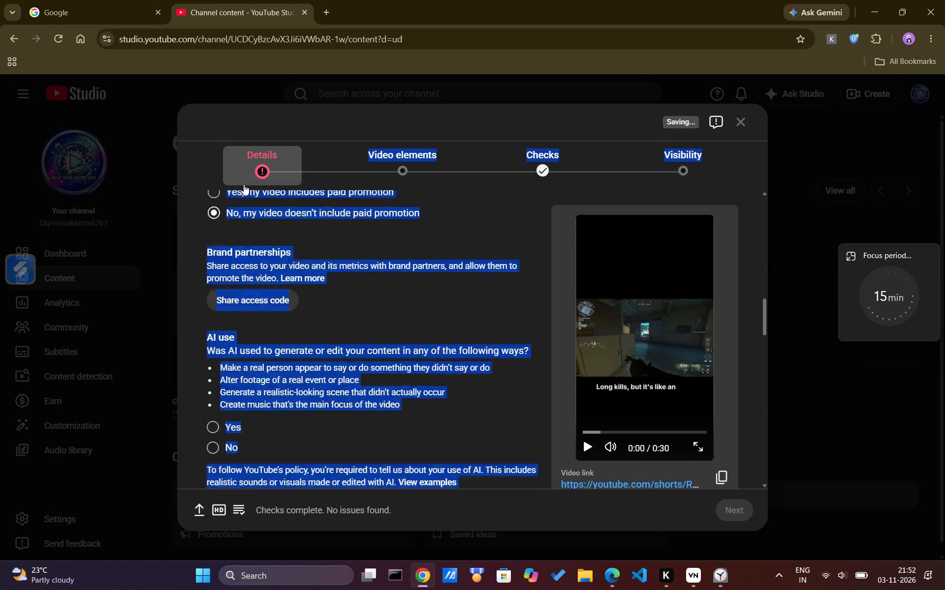
{"action": "left_click_drag", "start_coordinate": [244, 184], "coordinate": [204, 206]}
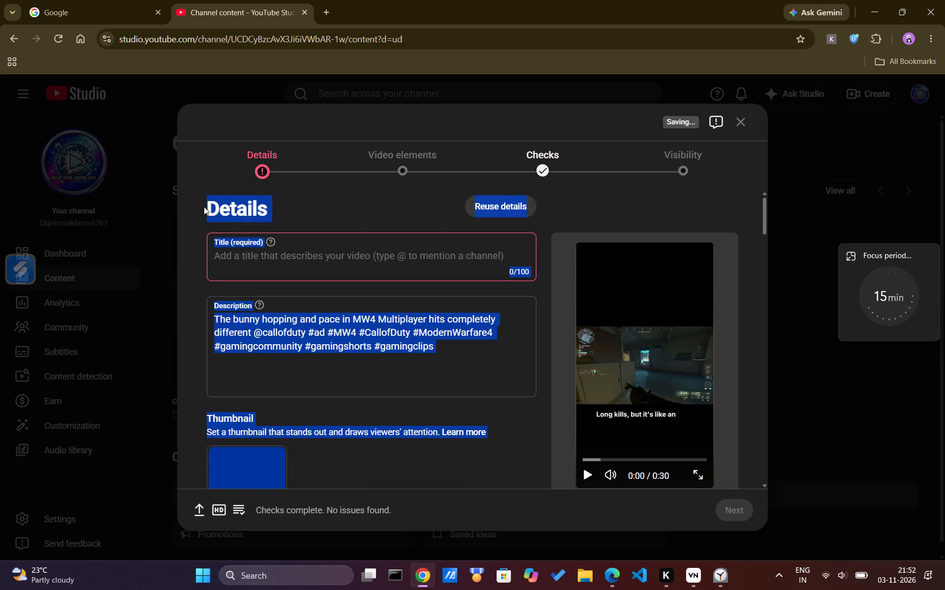